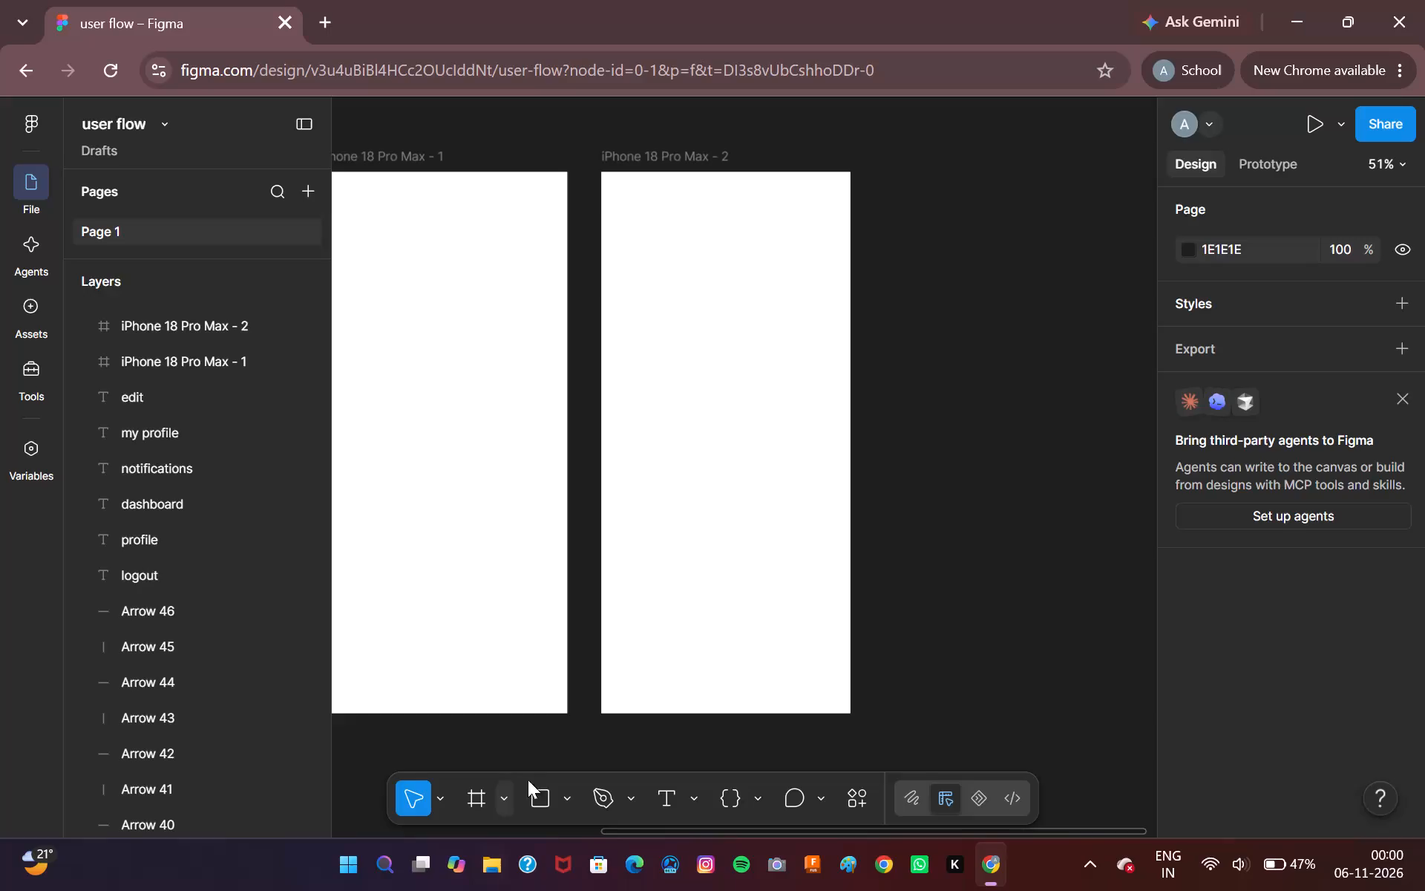
Add a third iPhone 18 Pro Max frame (440 × 956) after the second, top-aligned with it and 60 px apart.
click(540, 778)
click(540, 786)
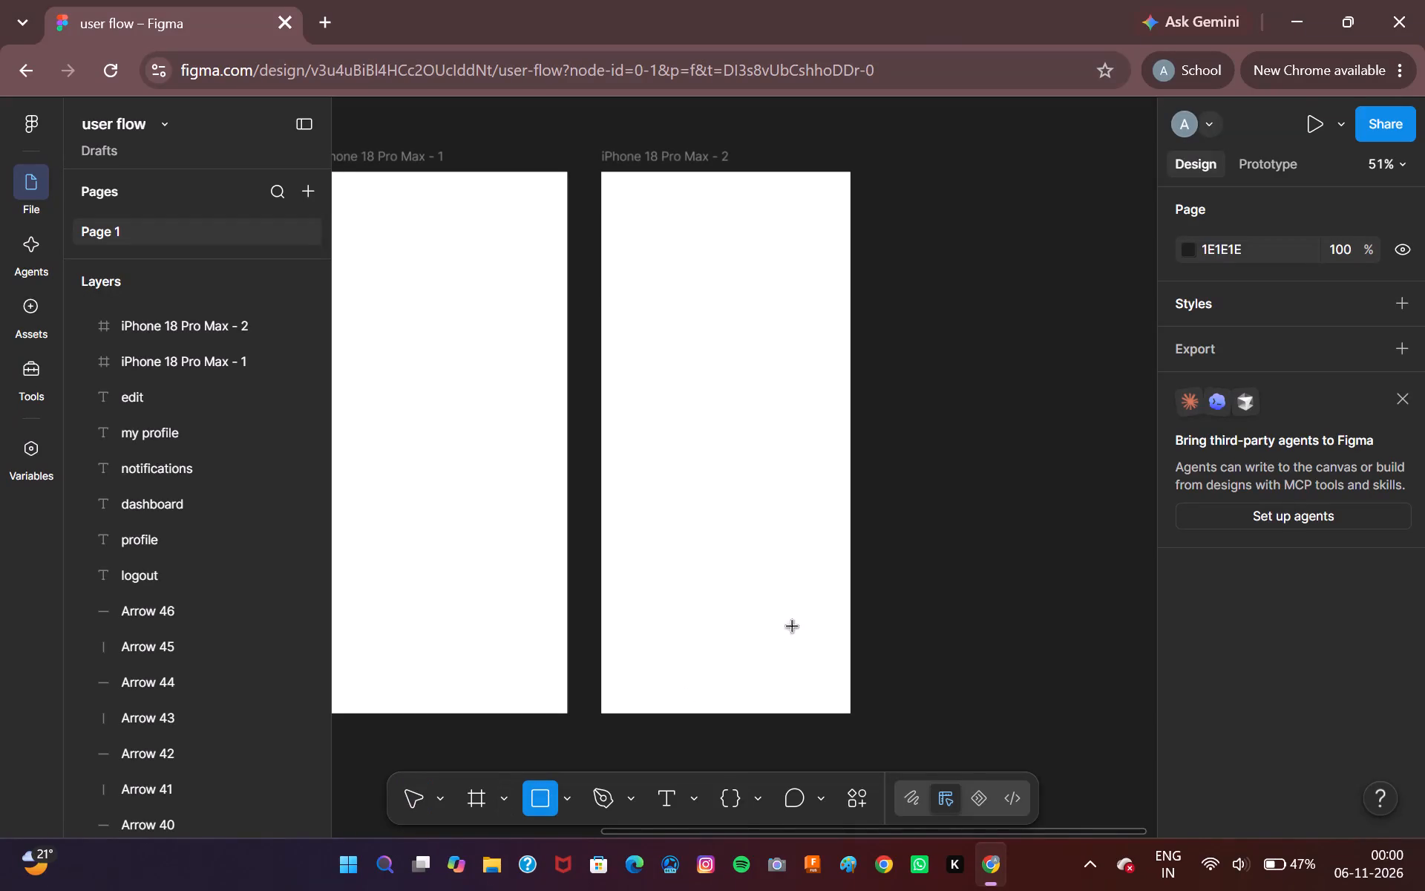
click(485, 801)
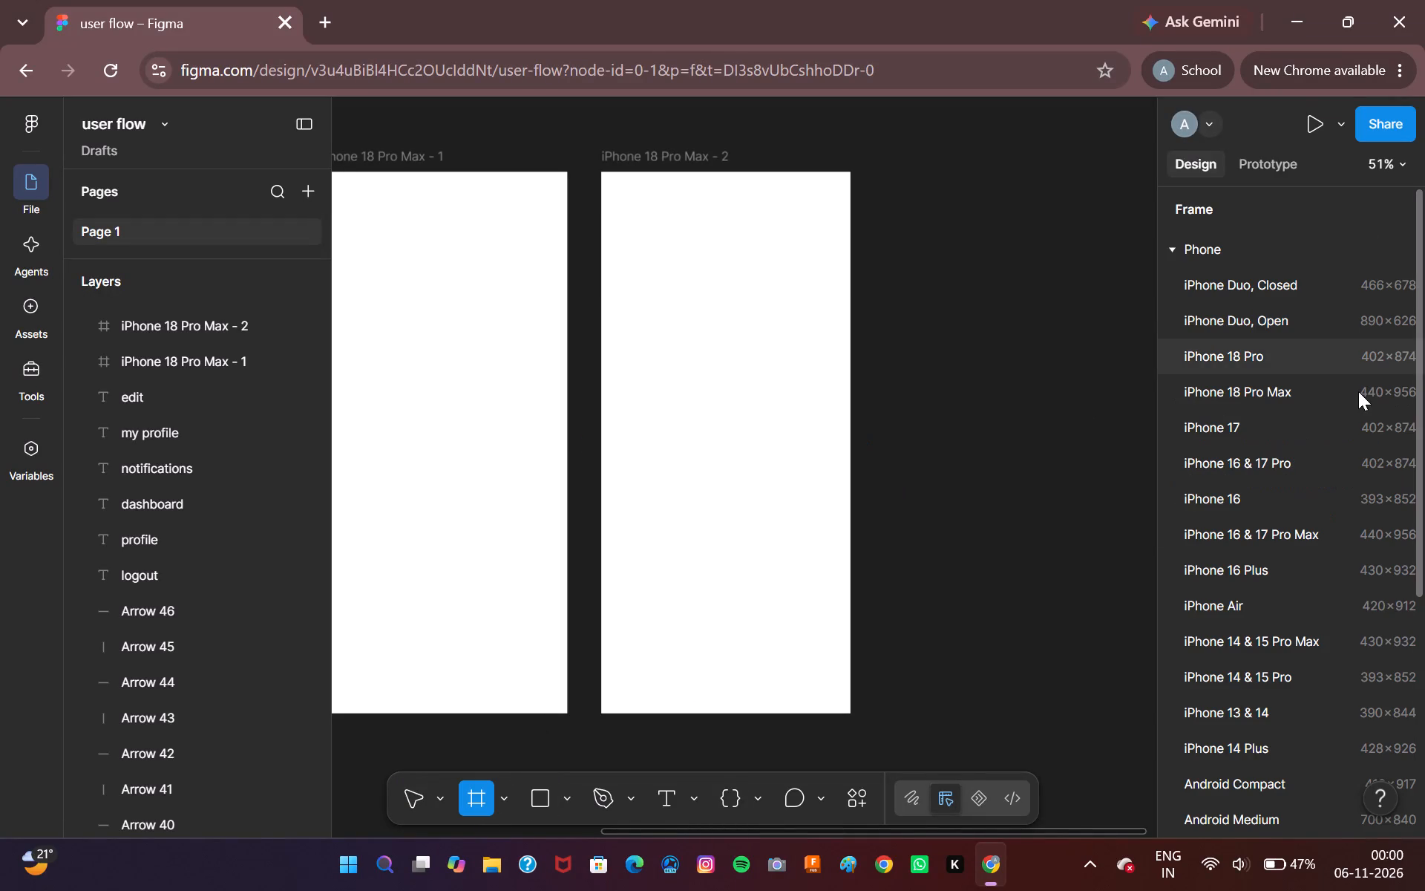
click(1351, 393)
drag(1040, 581, 1048, 558)
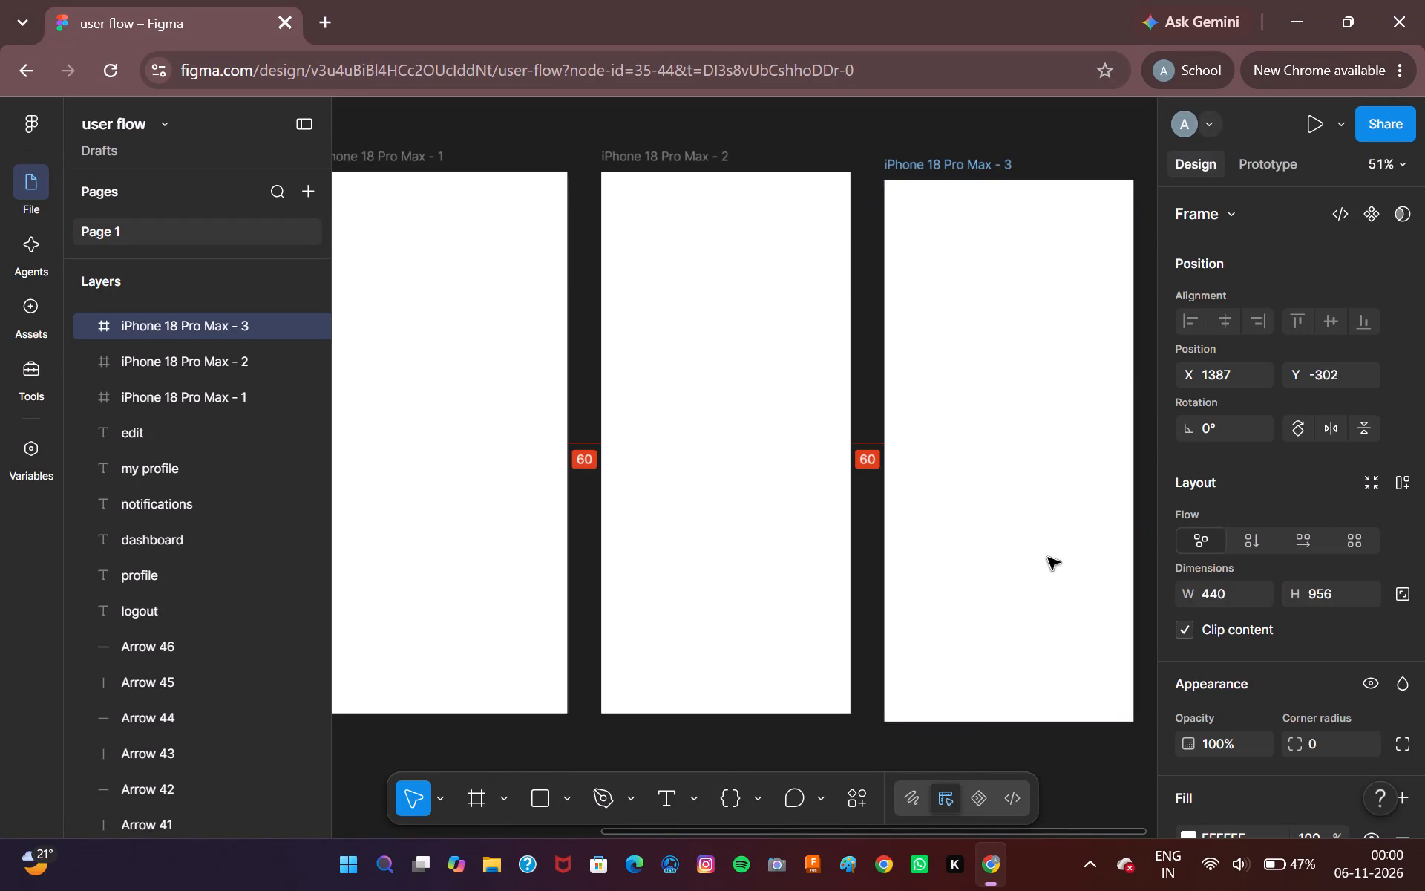
drag(1048, 558, 1049, 555)
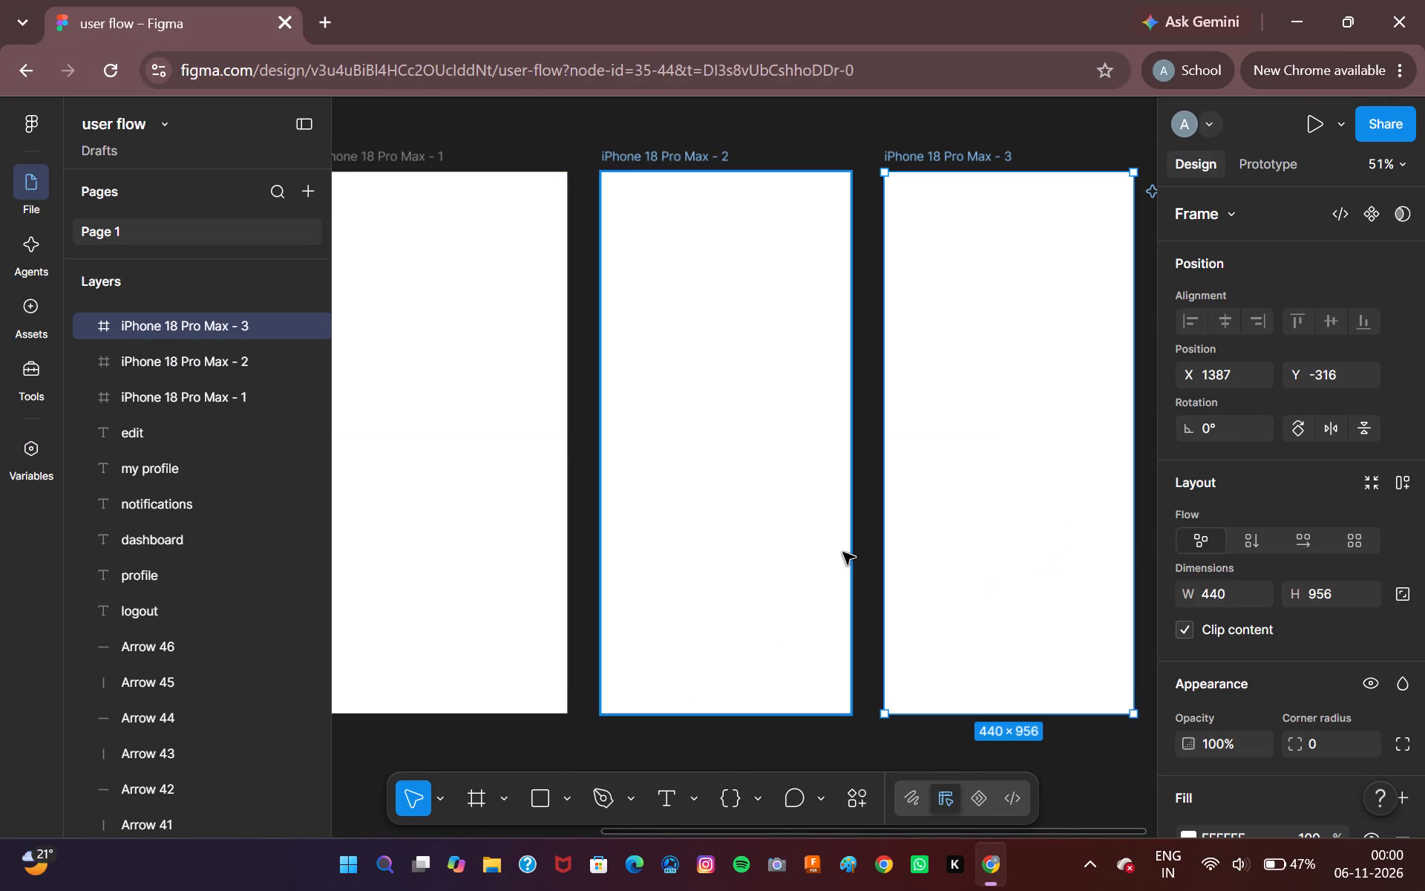
Move the second and third phone frames closer together so the gaps between the three frames are 50 px.
click(890, 536)
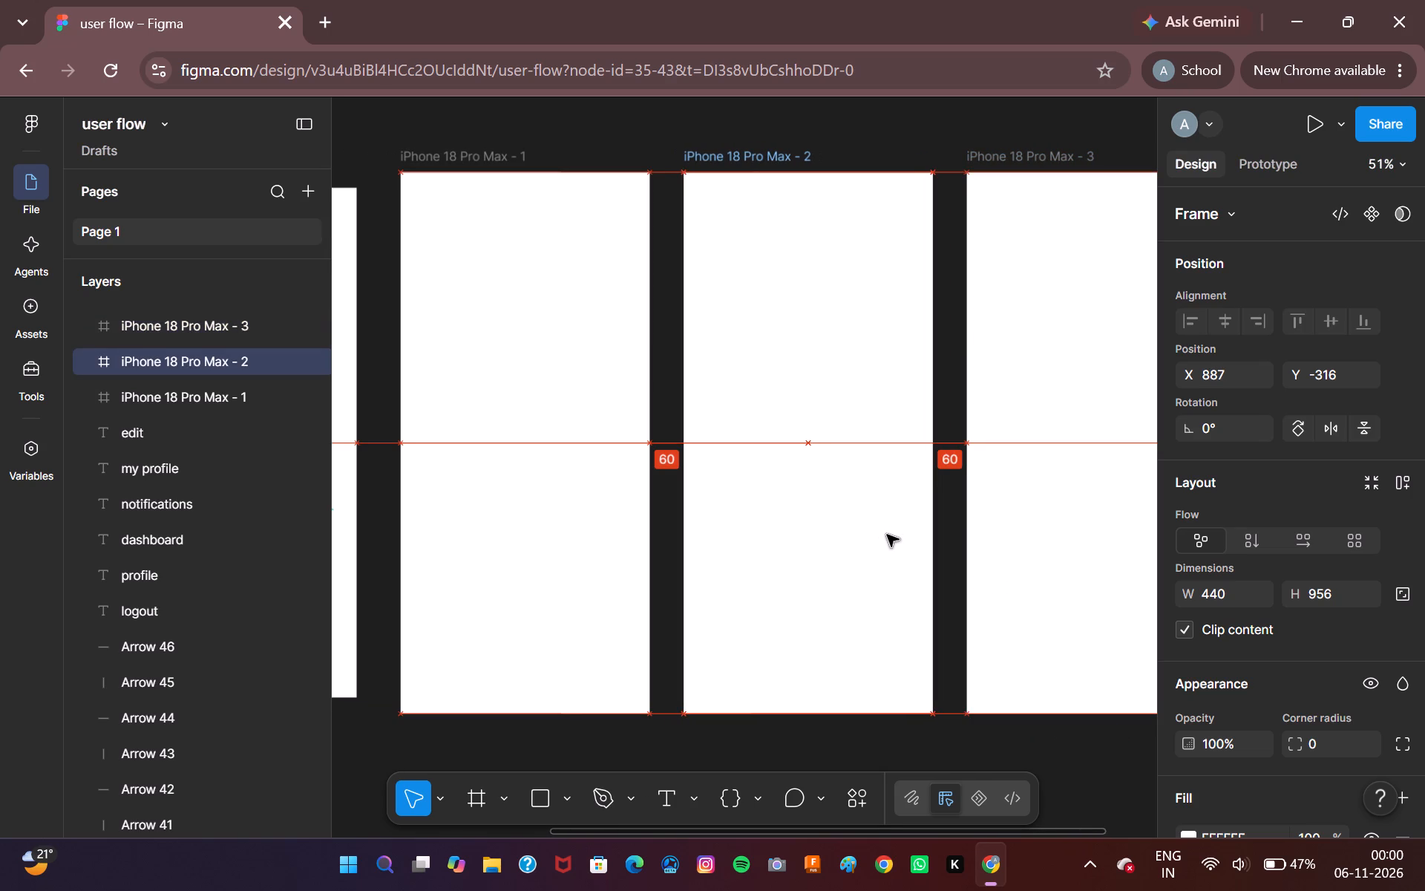
click(1056, 493)
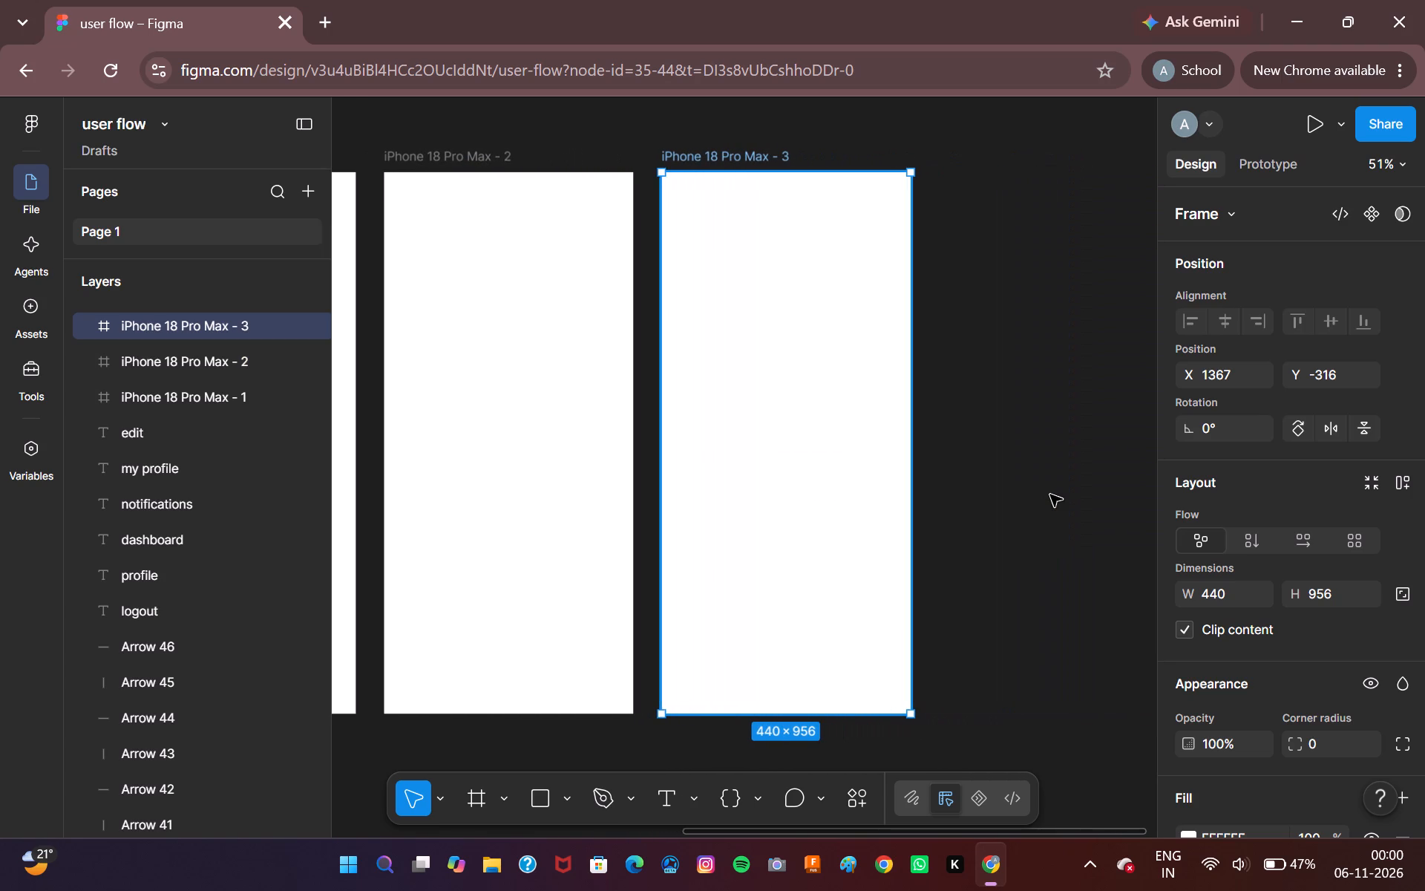
Add a fourth iPhone 18 Pro Max frame after the third, aligned with the row at X 1857, Y -316.
click(472, 804)
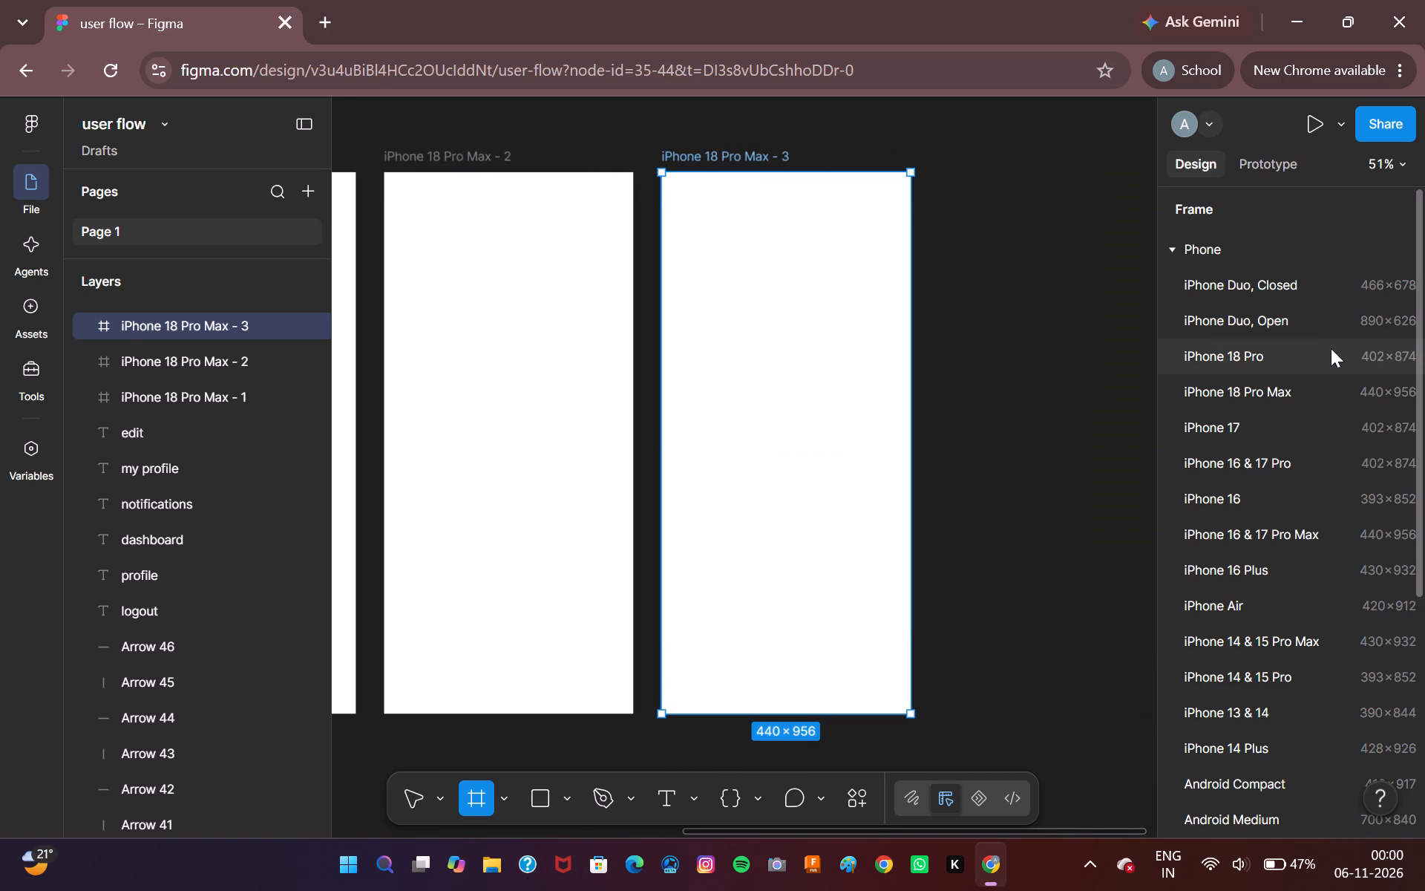
click(1309, 397)
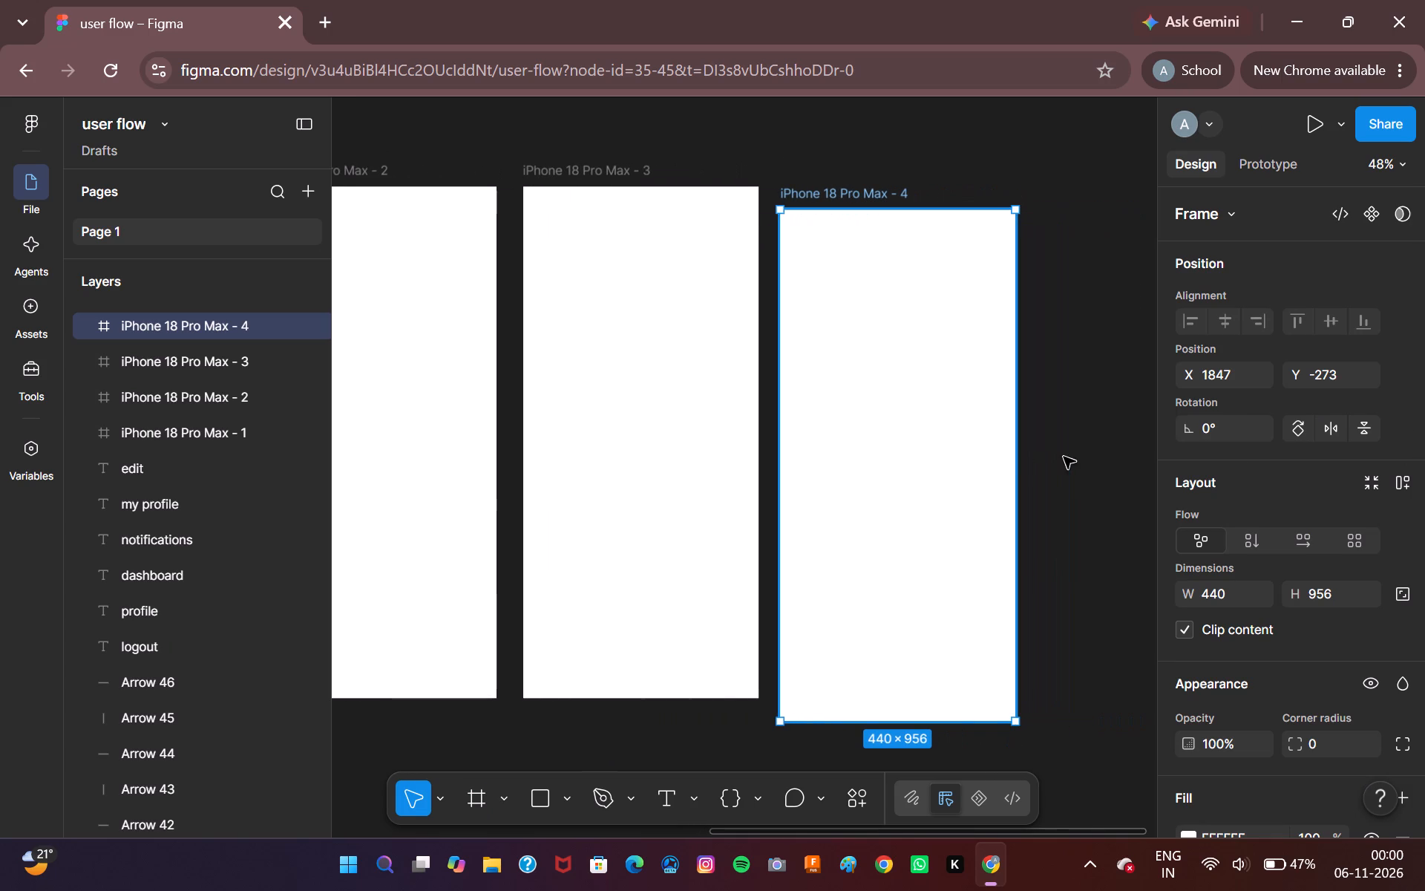
drag(944, 491, 944, 468)
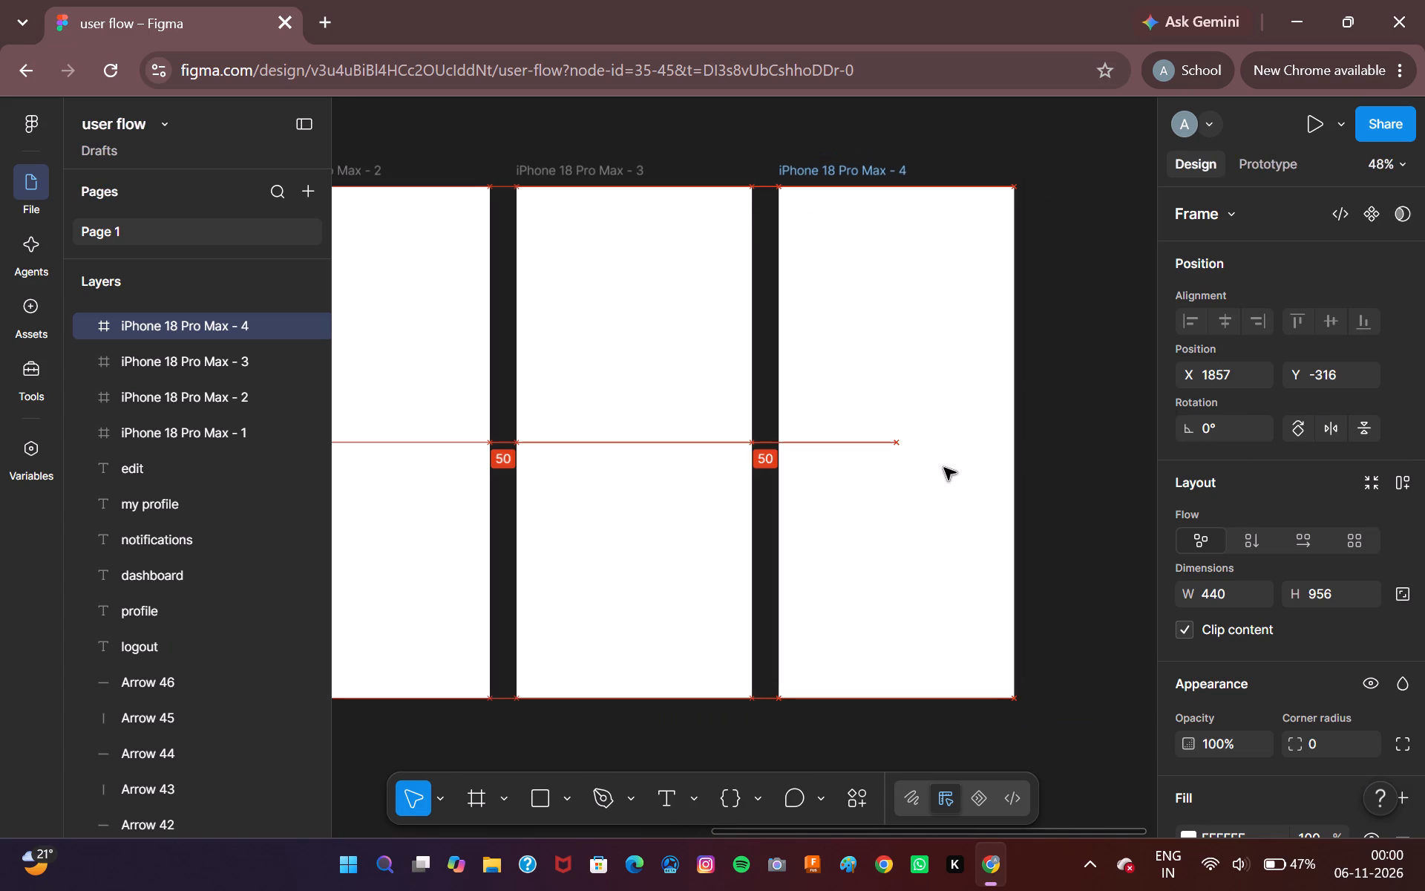
drag(944, 468, 946, 469)
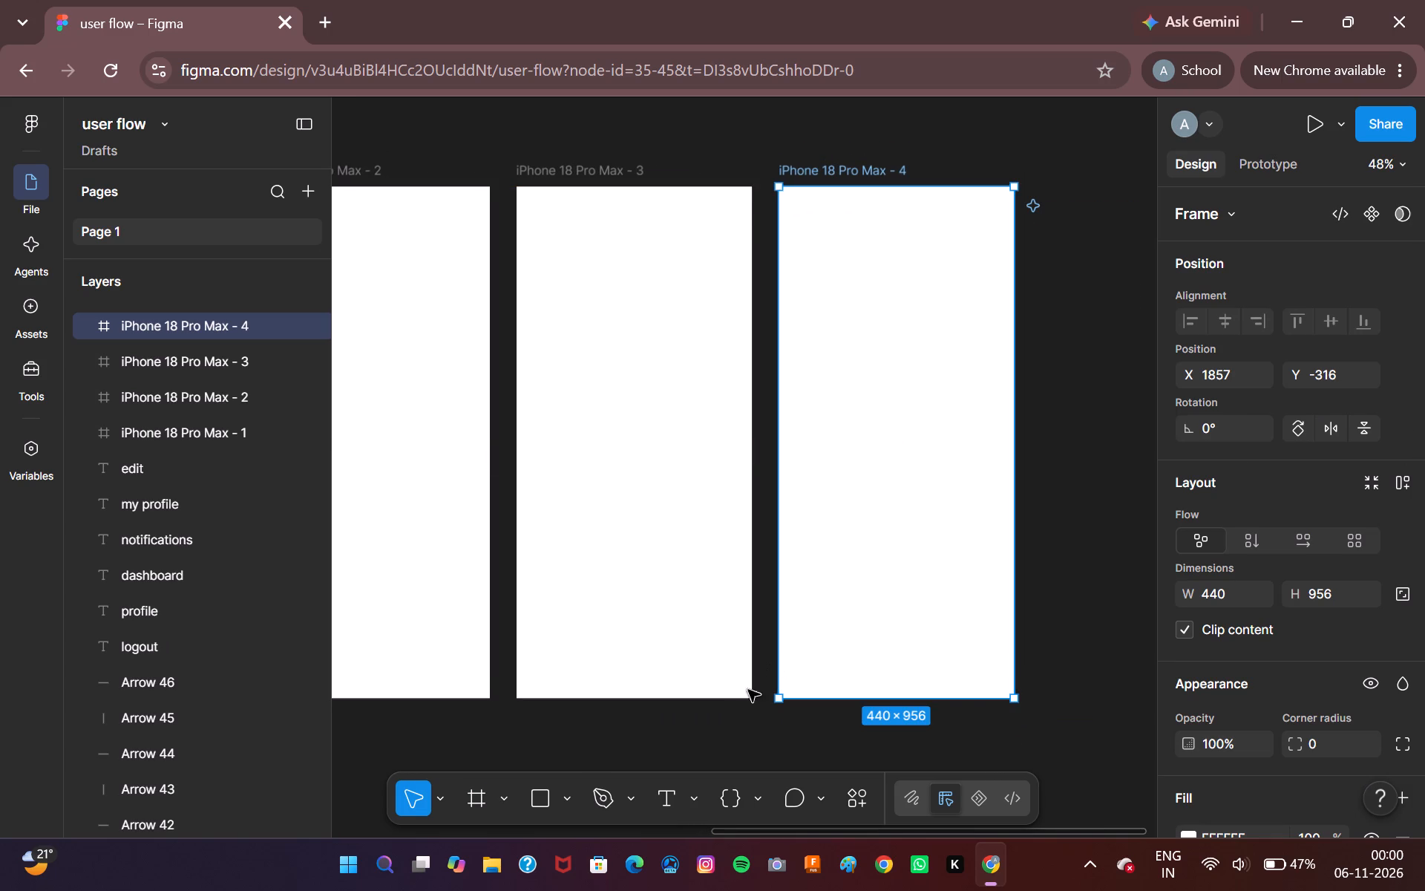
click(714, 742)
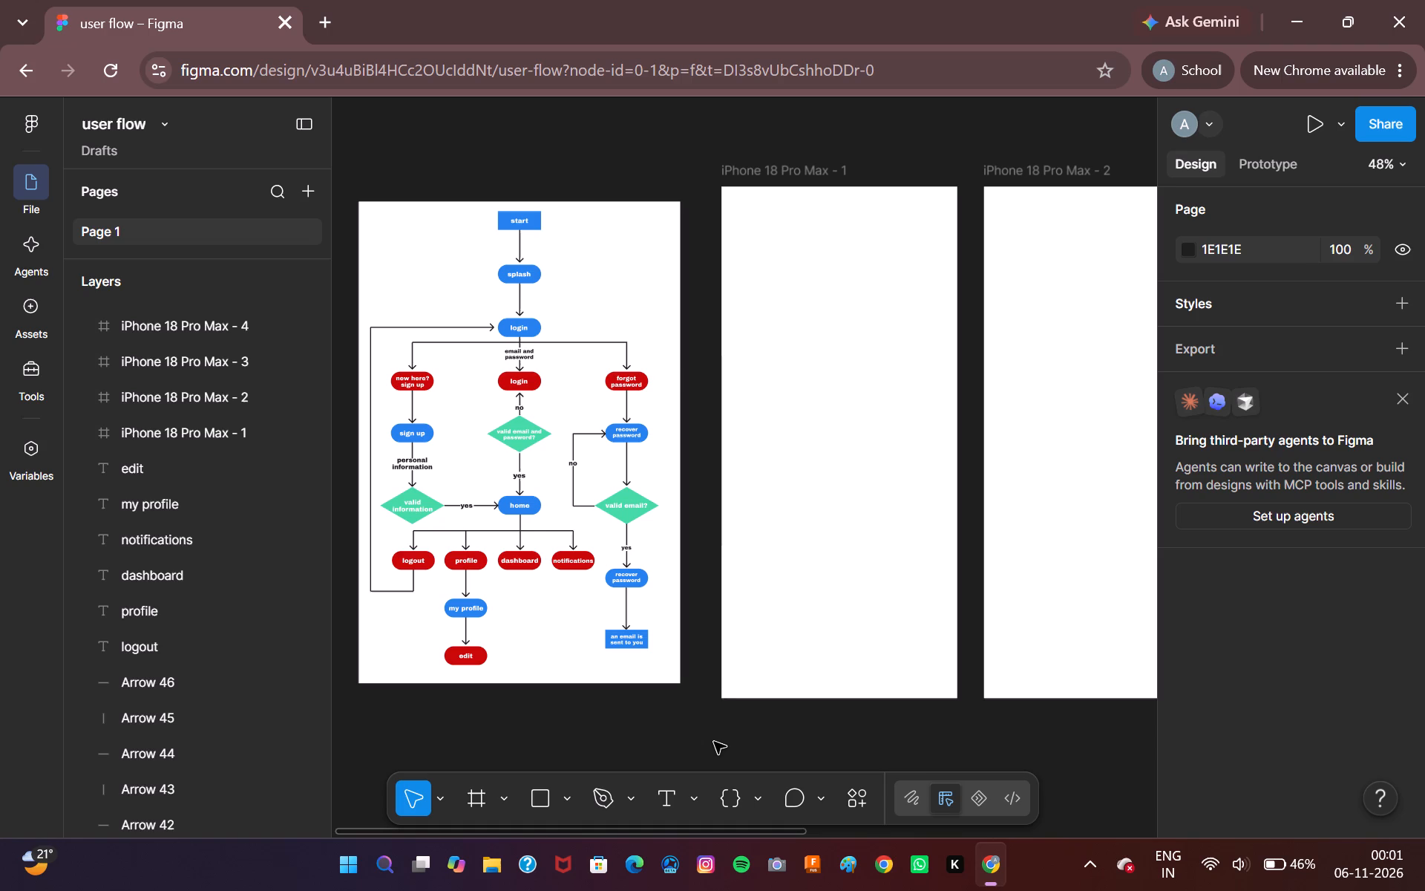
Insert the black iPhone 18 Pro Max device component from the iOS and iPadOS 27 library and fit it exactly over the first frame.
scroll(714, 742, left, 1)
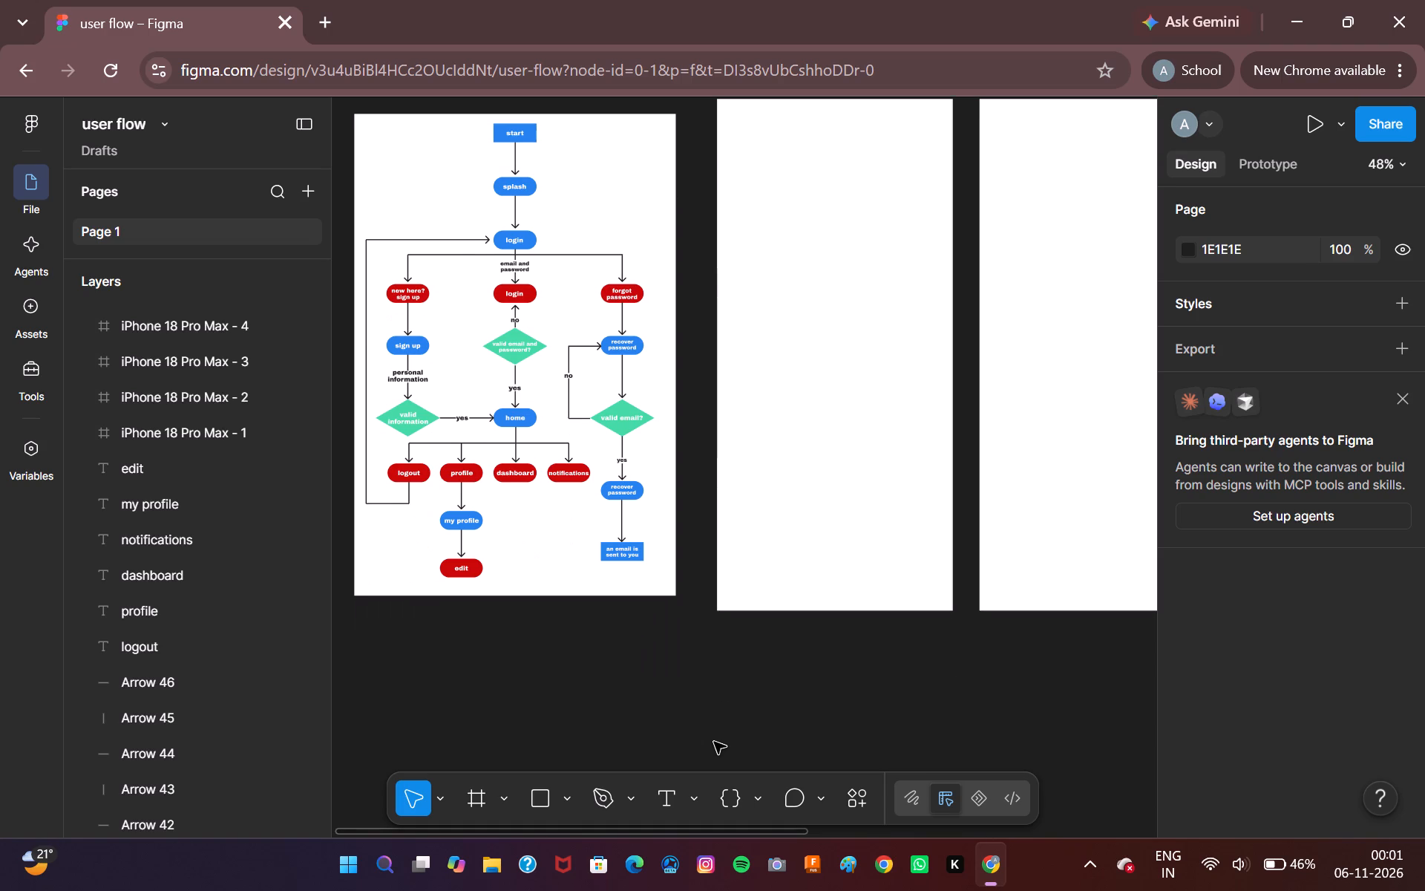
scroll(714, 742, left, 1)
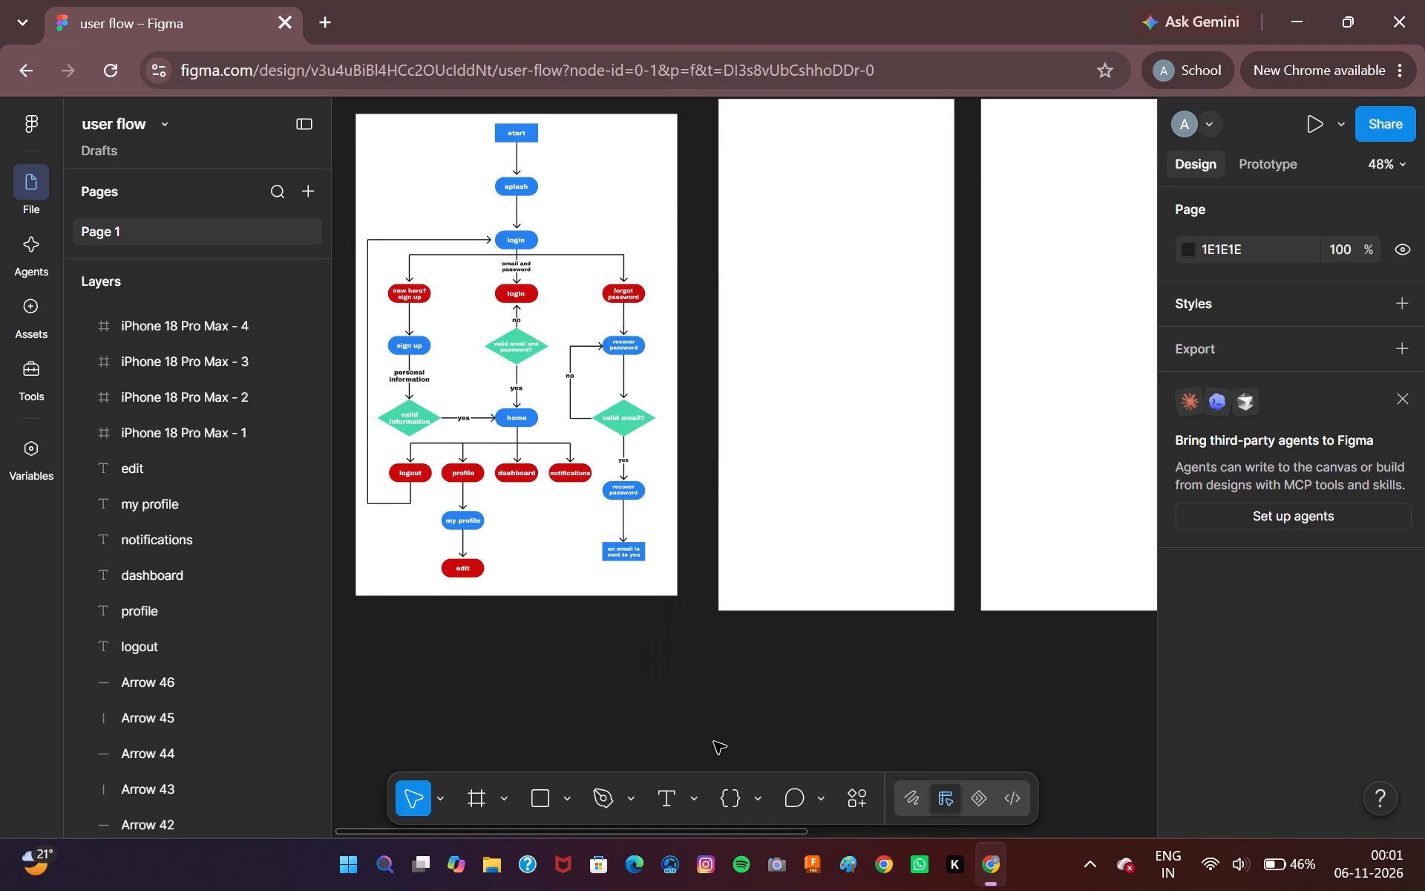
scroll(714, 742, left, 1)
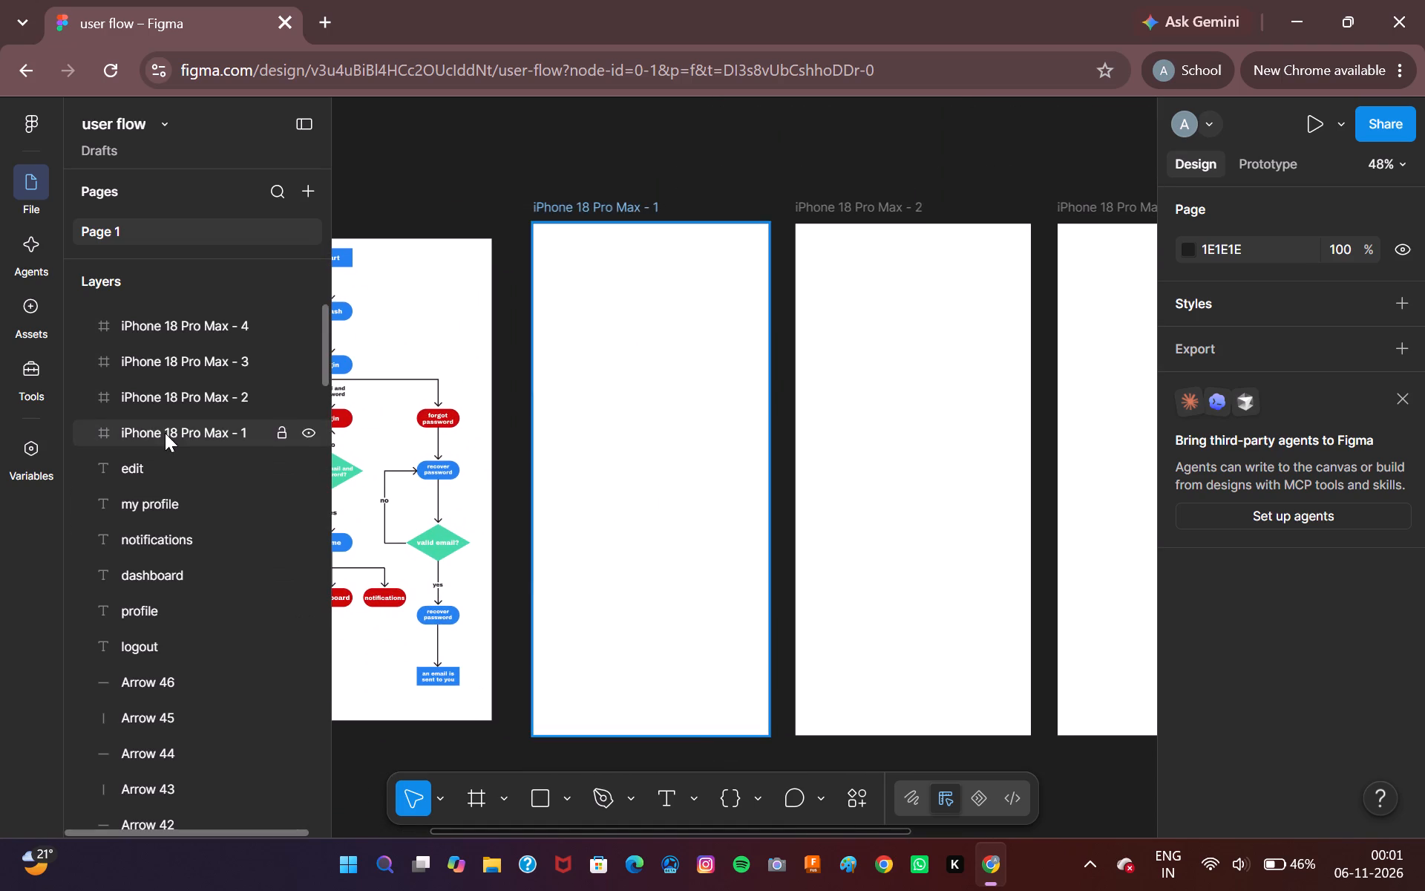
click(42, 345)
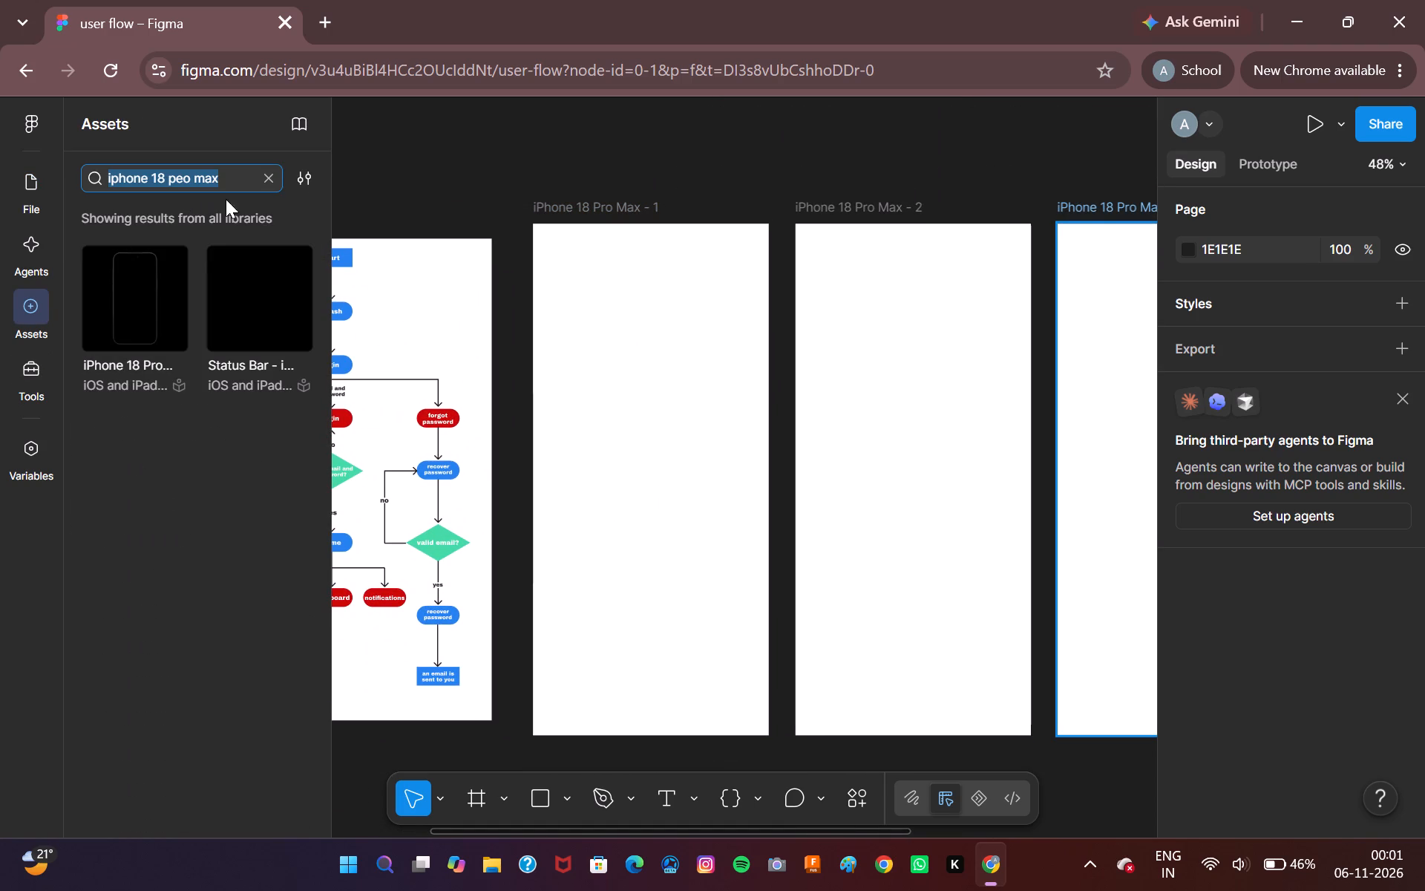
click(121, 325)
click(550, 572)
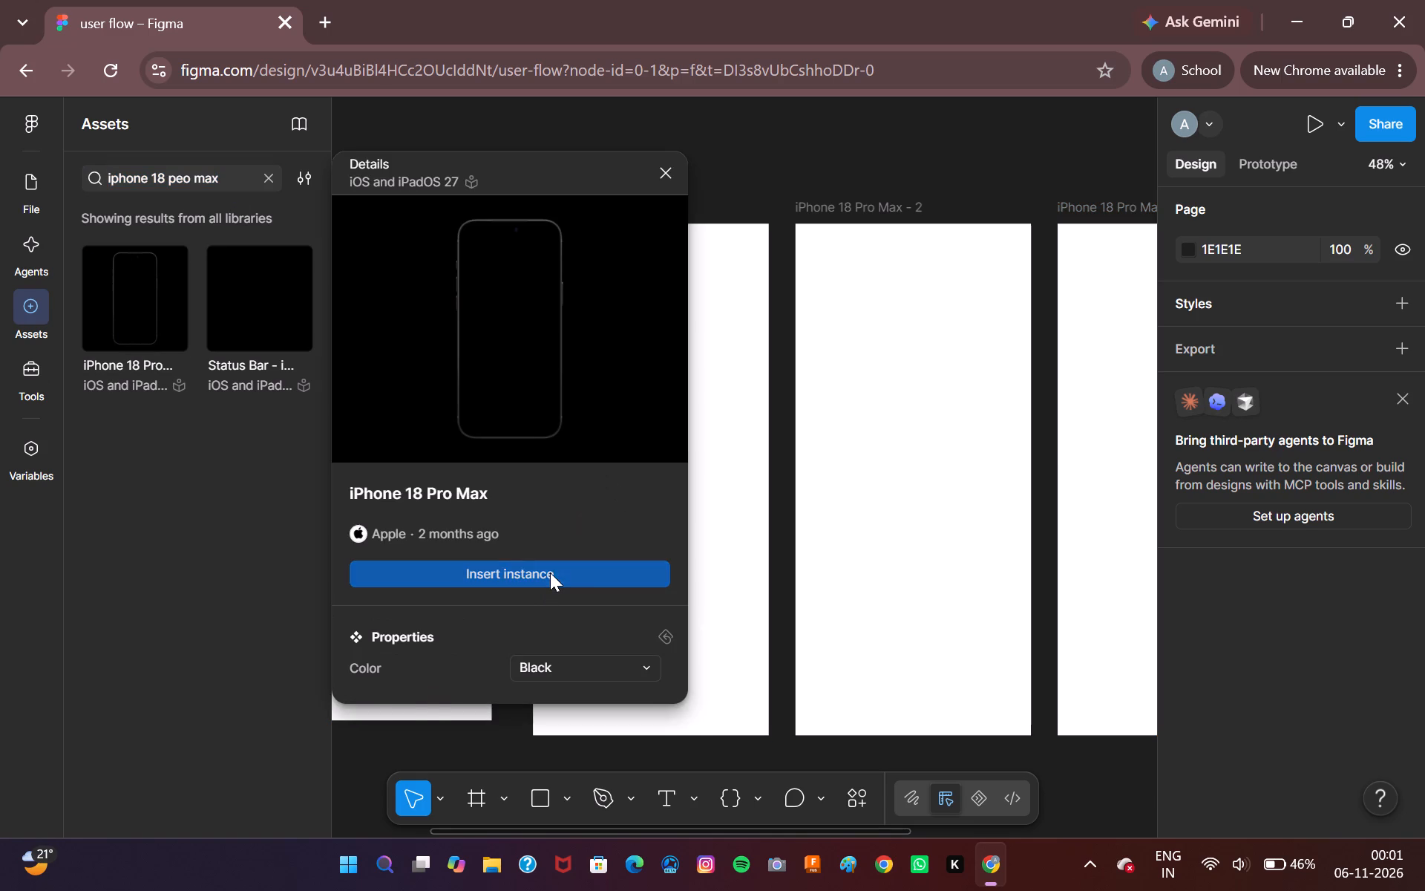
drag(750, 484, 670, 497)
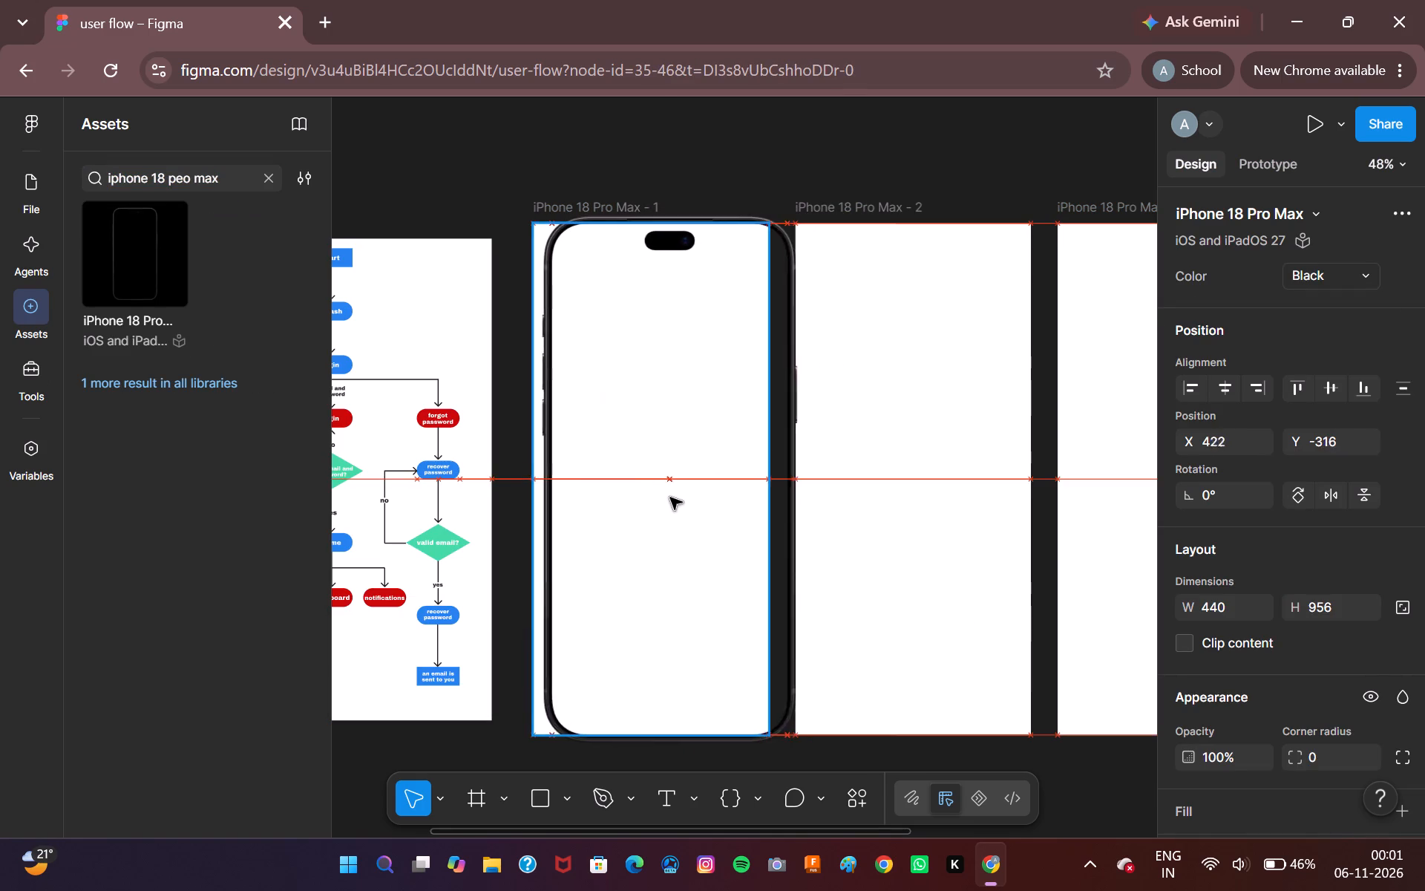
drag(670, 497, 659, 497)
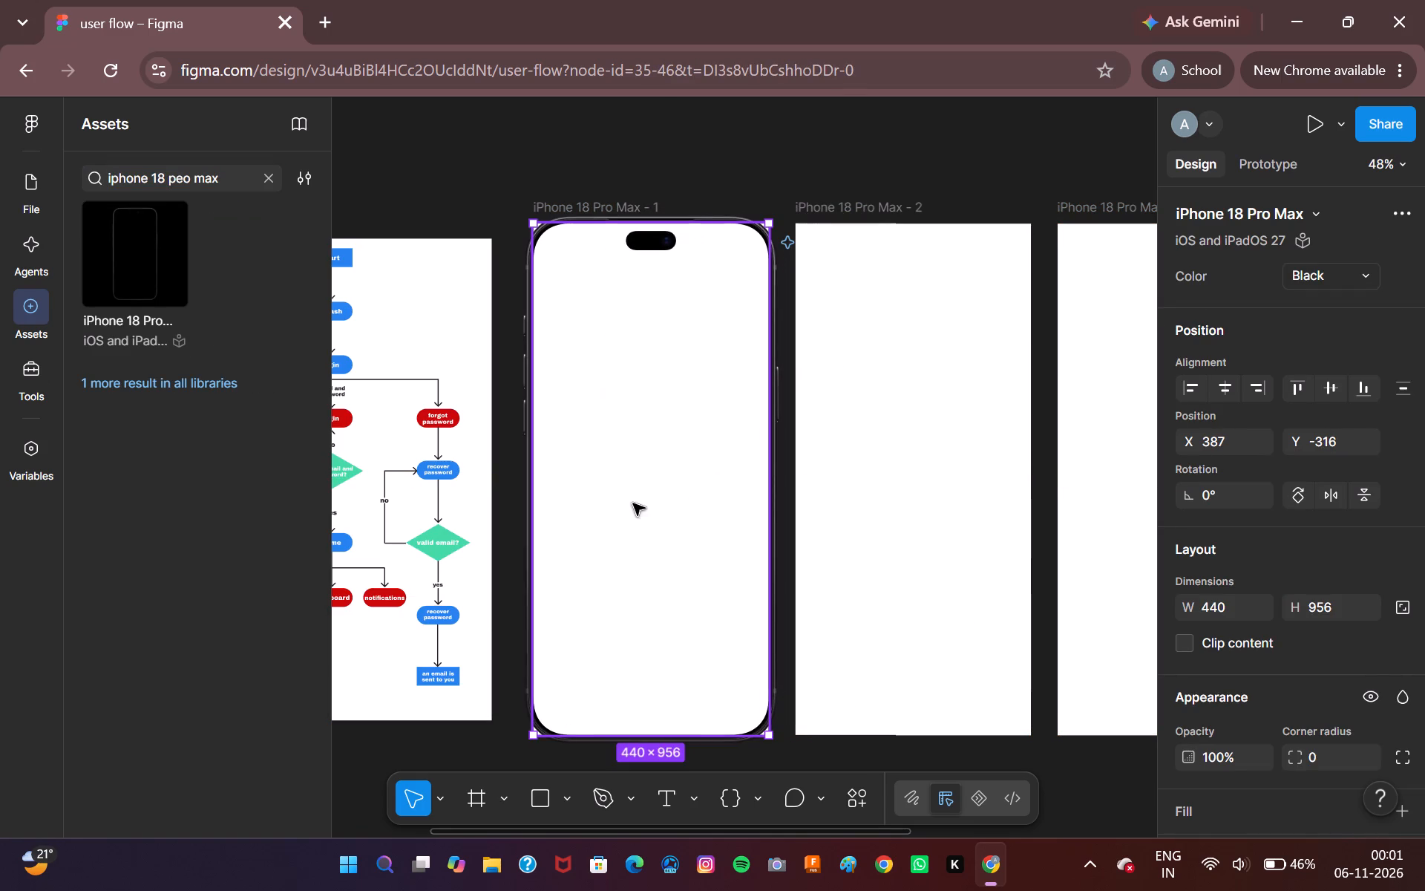
click(507, 493)
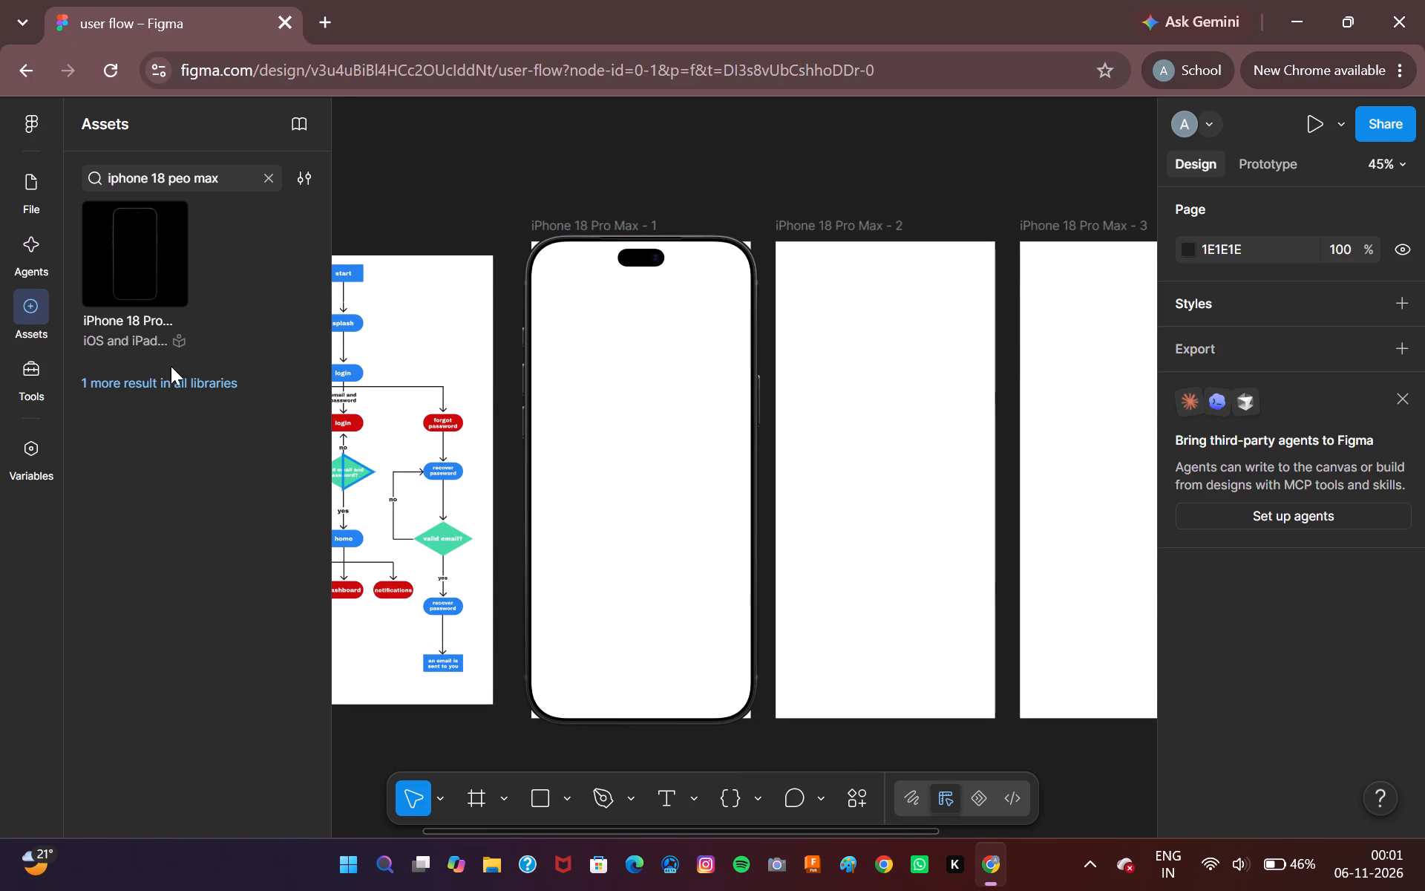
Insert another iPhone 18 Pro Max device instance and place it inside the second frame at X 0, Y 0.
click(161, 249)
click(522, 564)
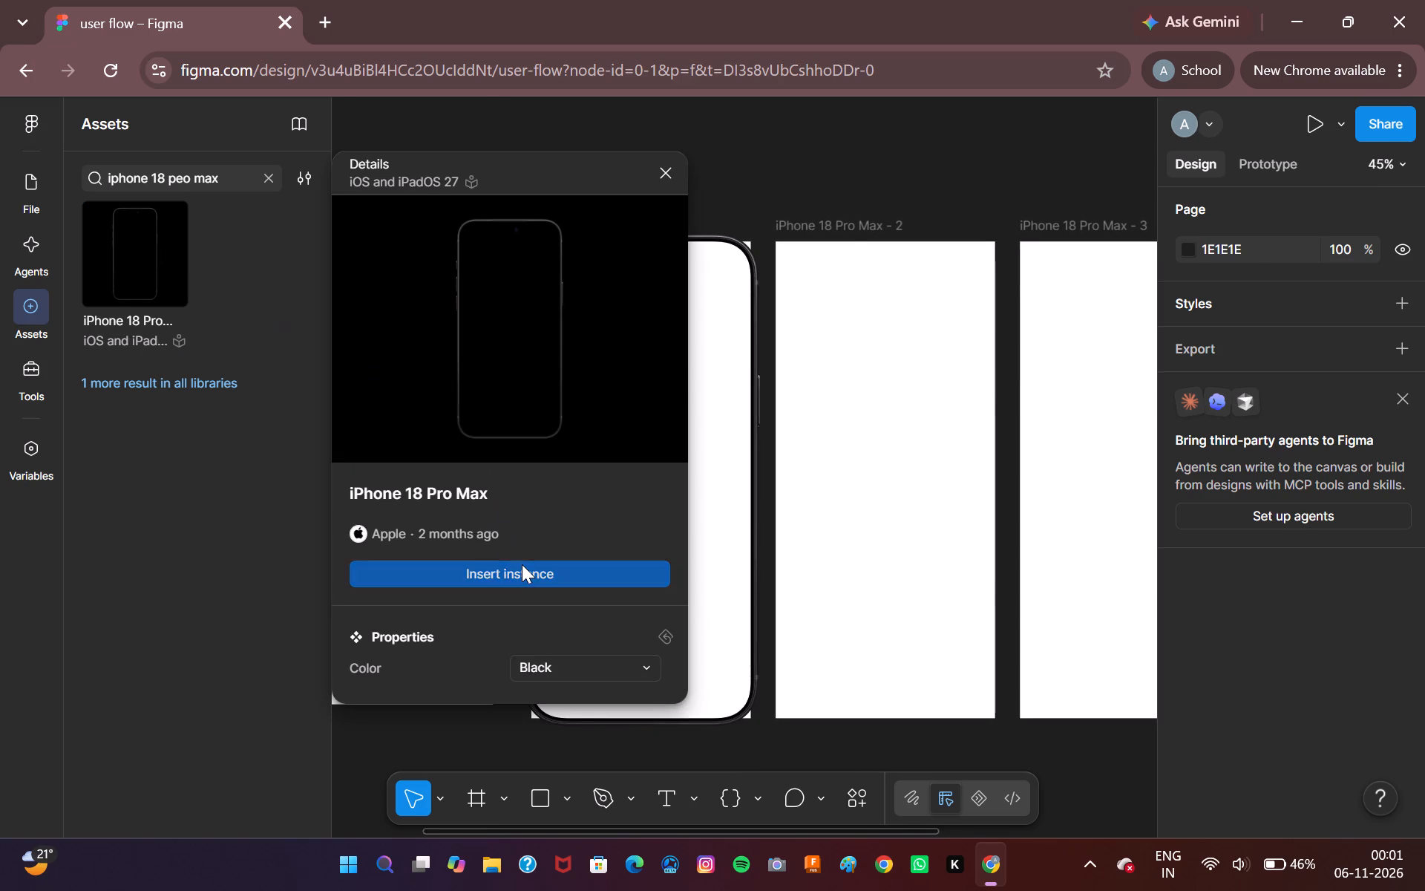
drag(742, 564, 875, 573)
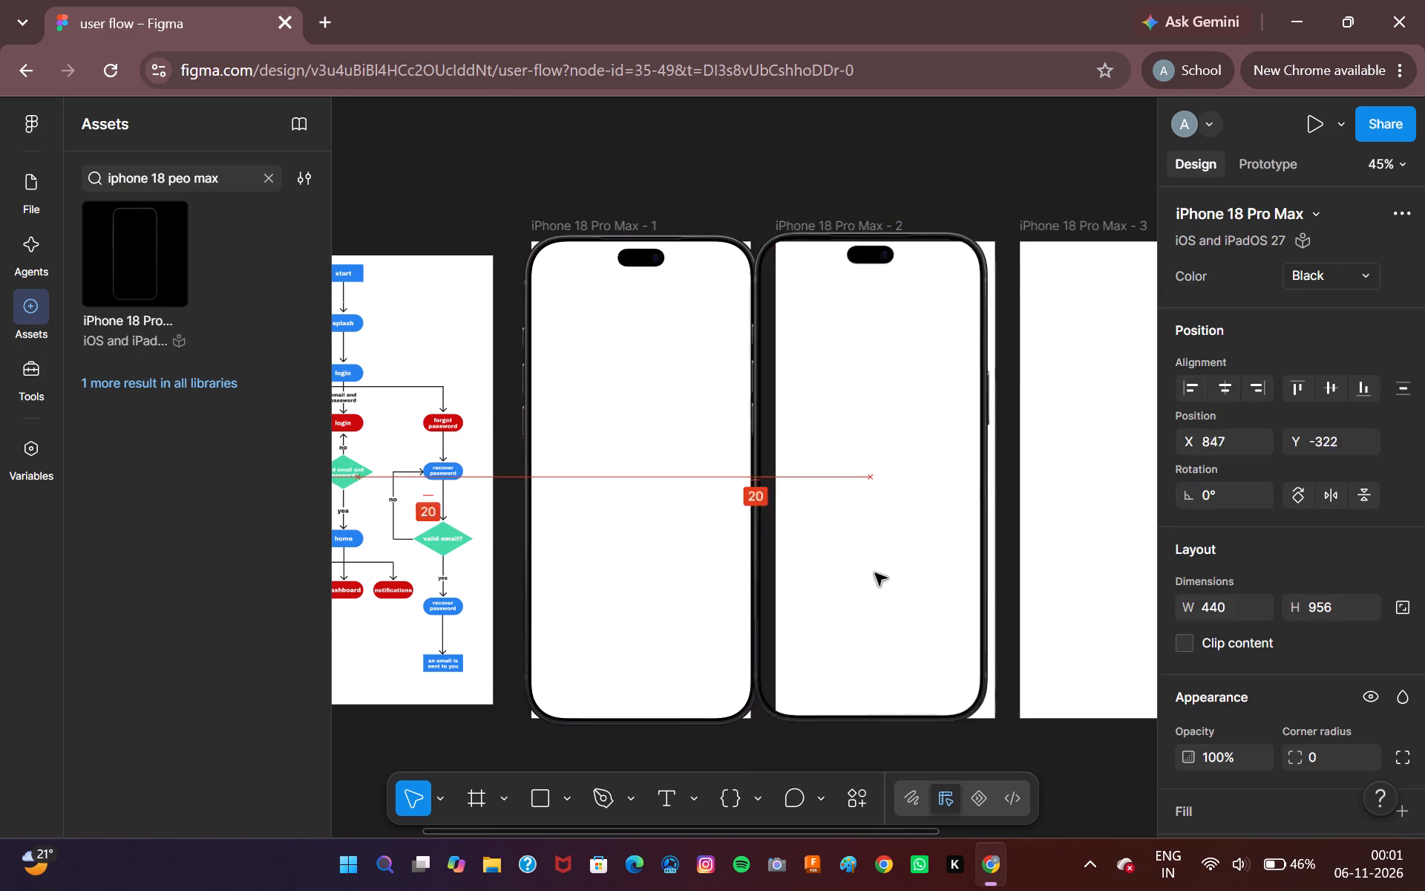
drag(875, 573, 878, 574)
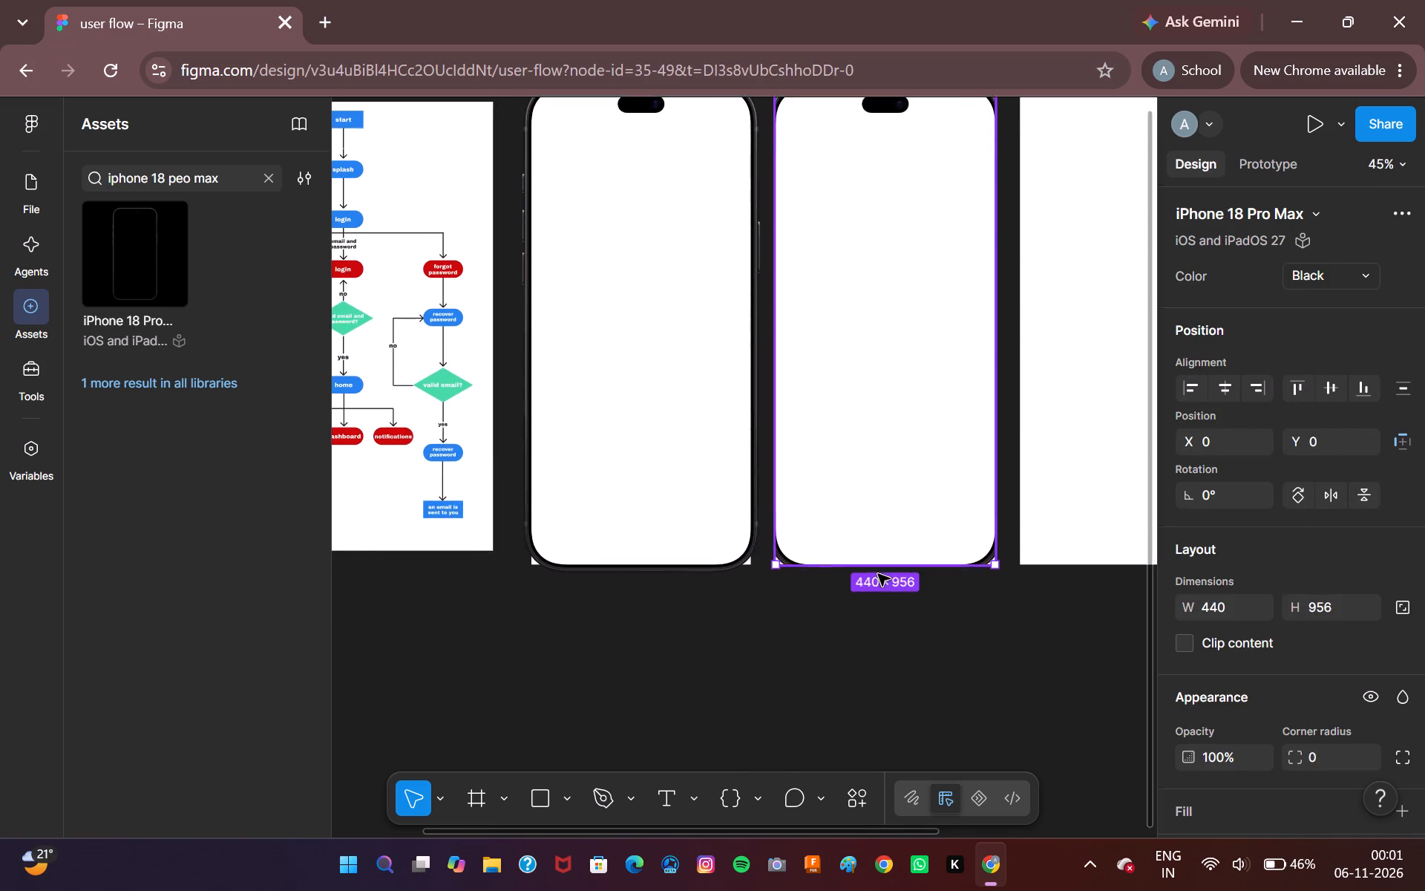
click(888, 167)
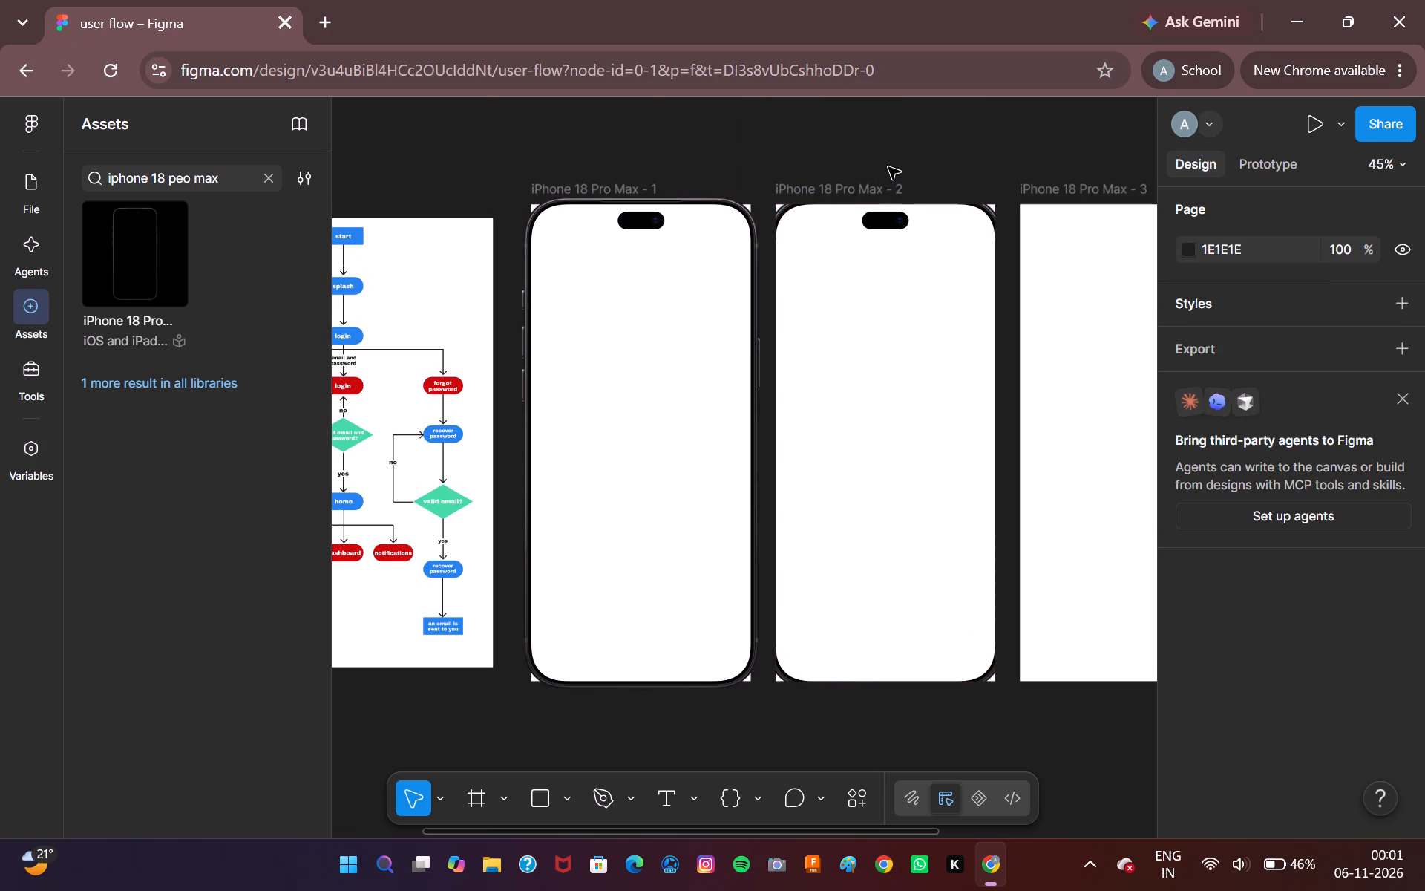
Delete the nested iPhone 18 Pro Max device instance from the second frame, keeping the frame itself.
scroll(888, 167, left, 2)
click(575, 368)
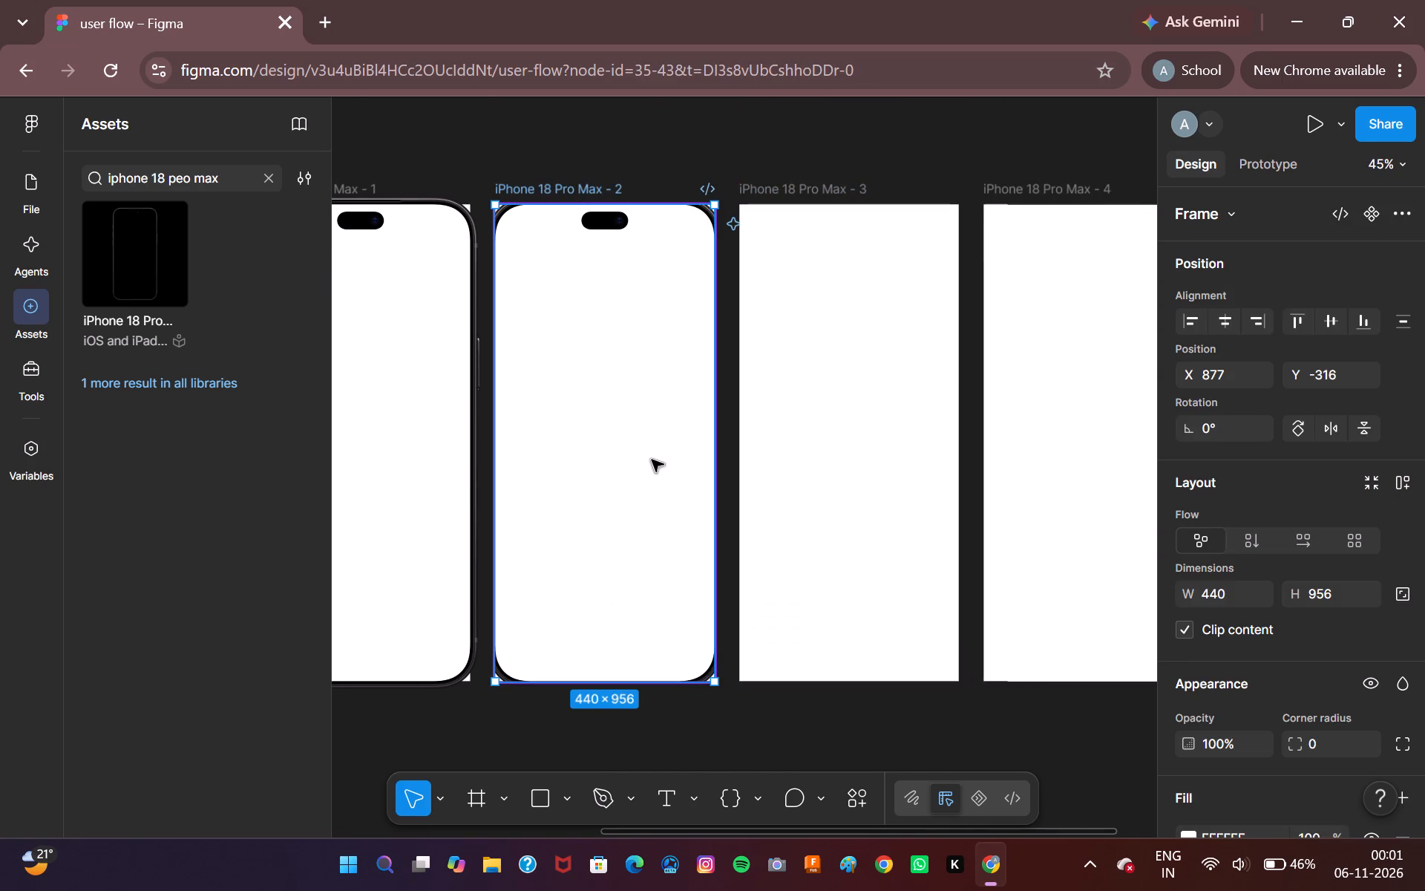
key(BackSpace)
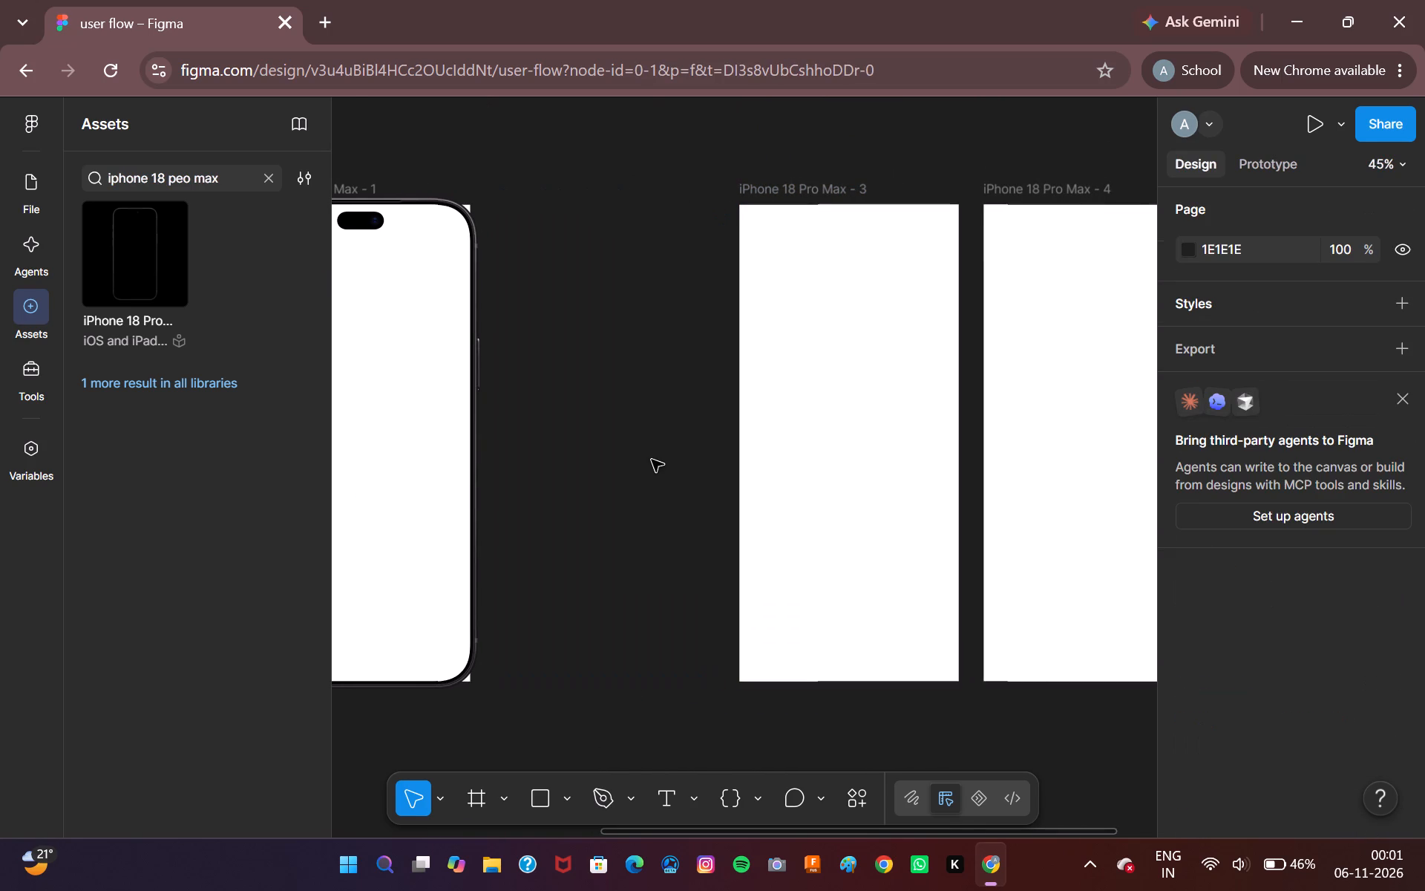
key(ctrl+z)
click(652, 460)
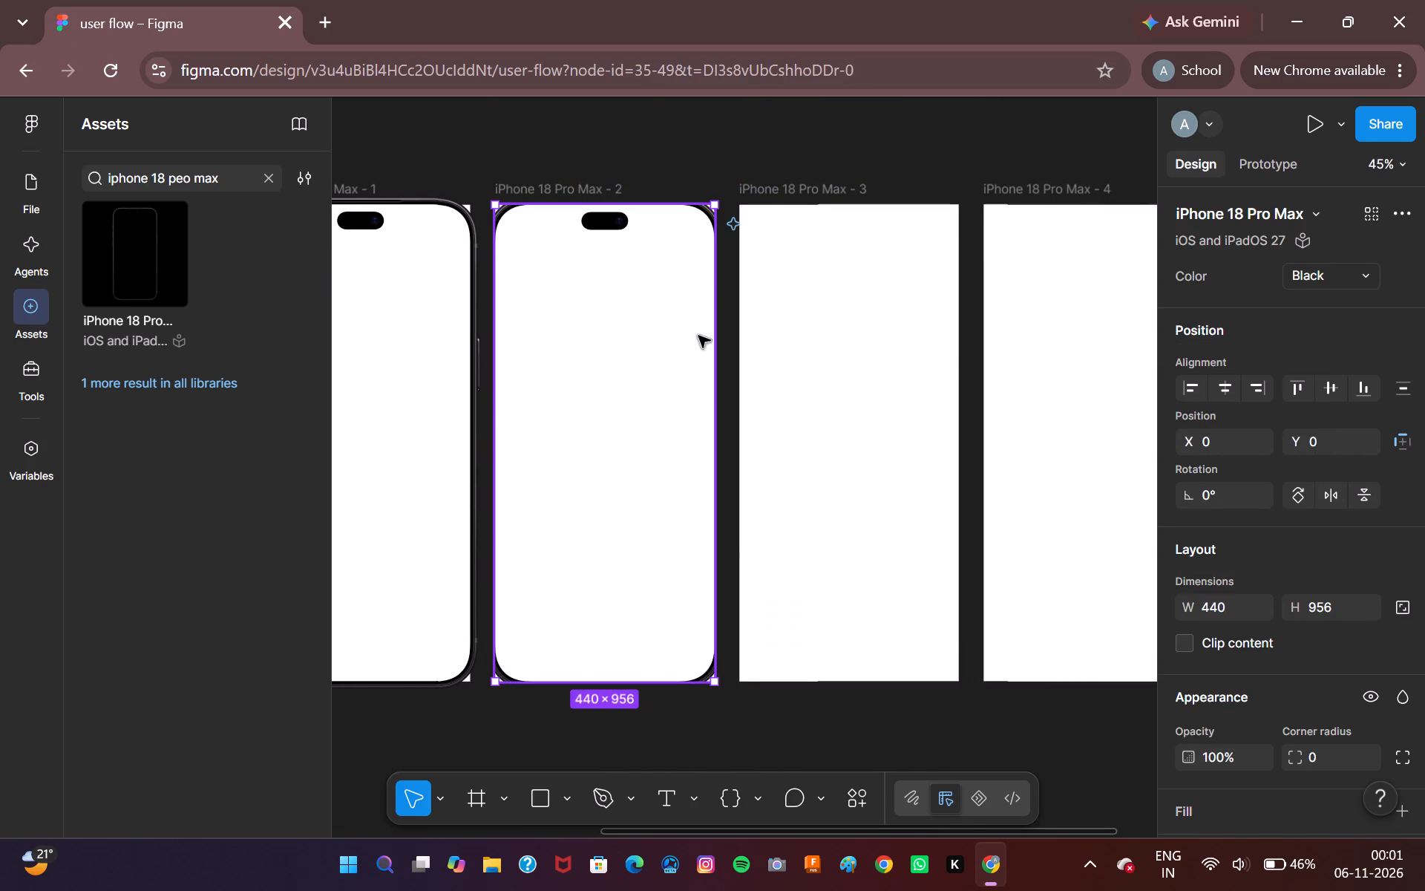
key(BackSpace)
Insert a new black iPhone 18 Pro Max device instance and align it over the second frame without nesting it.
click(154, 242)
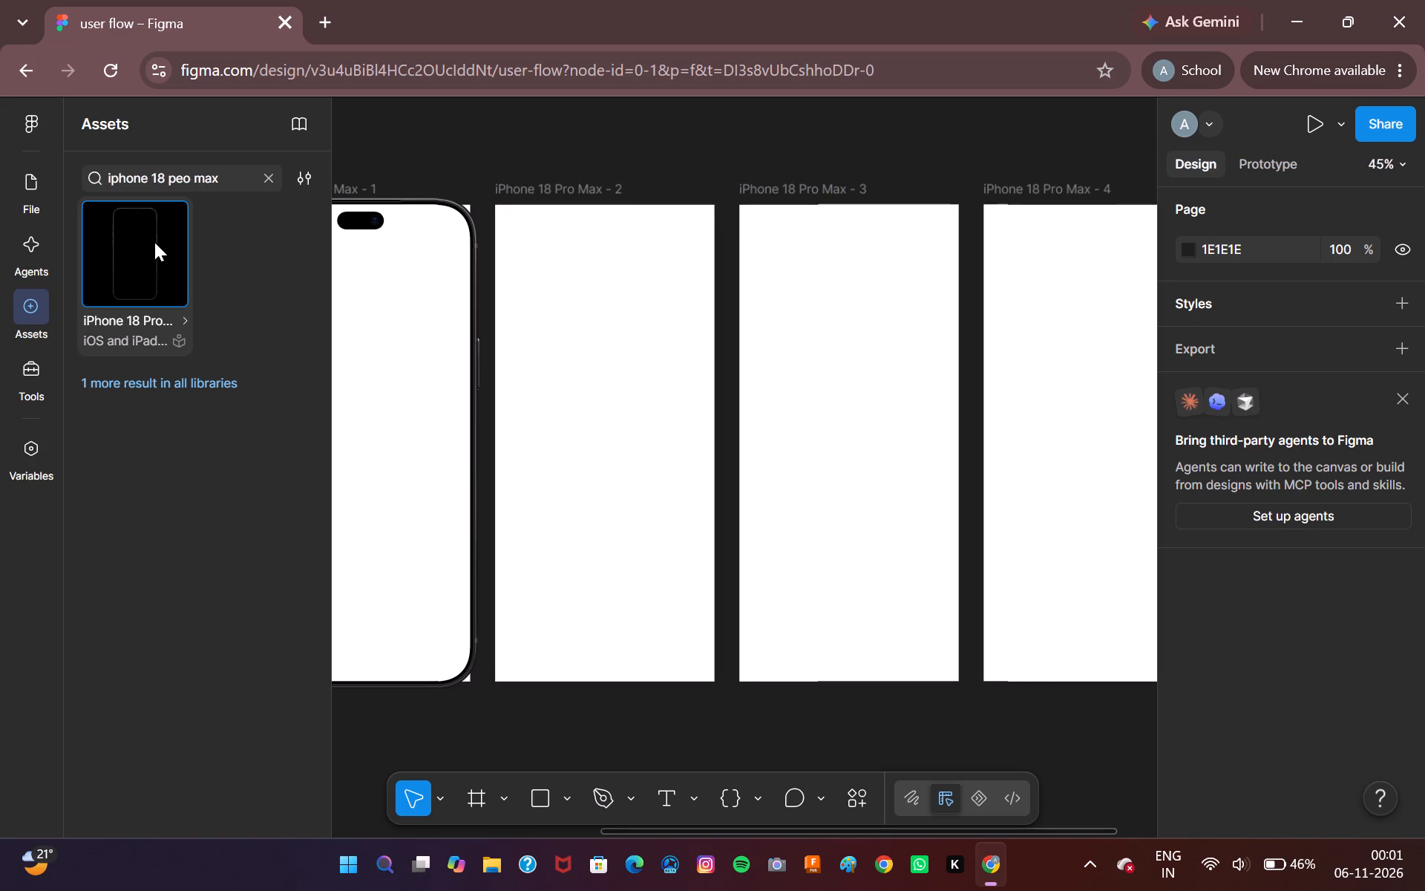
click(652, 449)
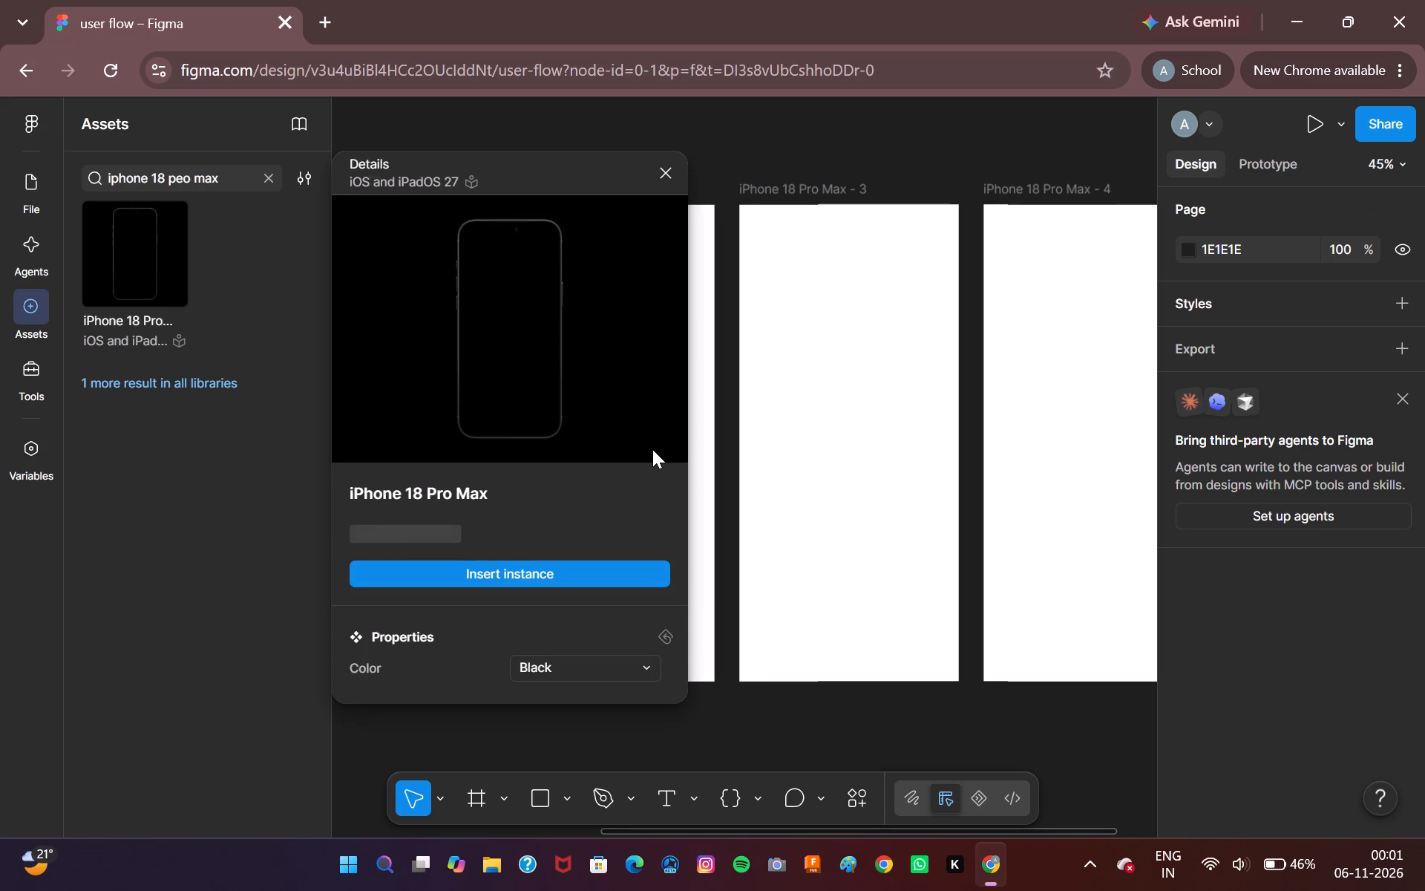
click(712, 443)
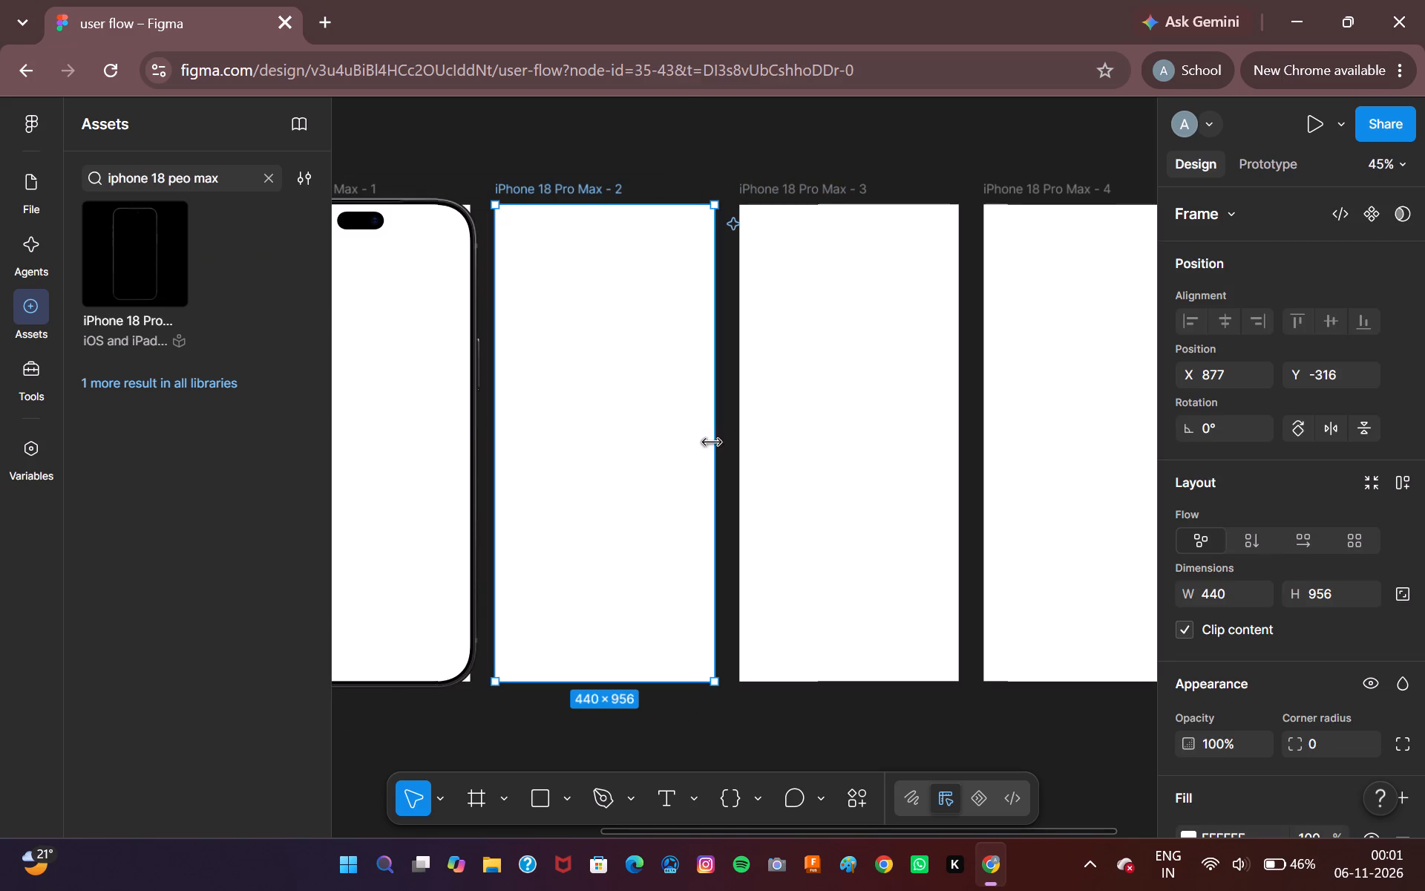
click(165, 234)
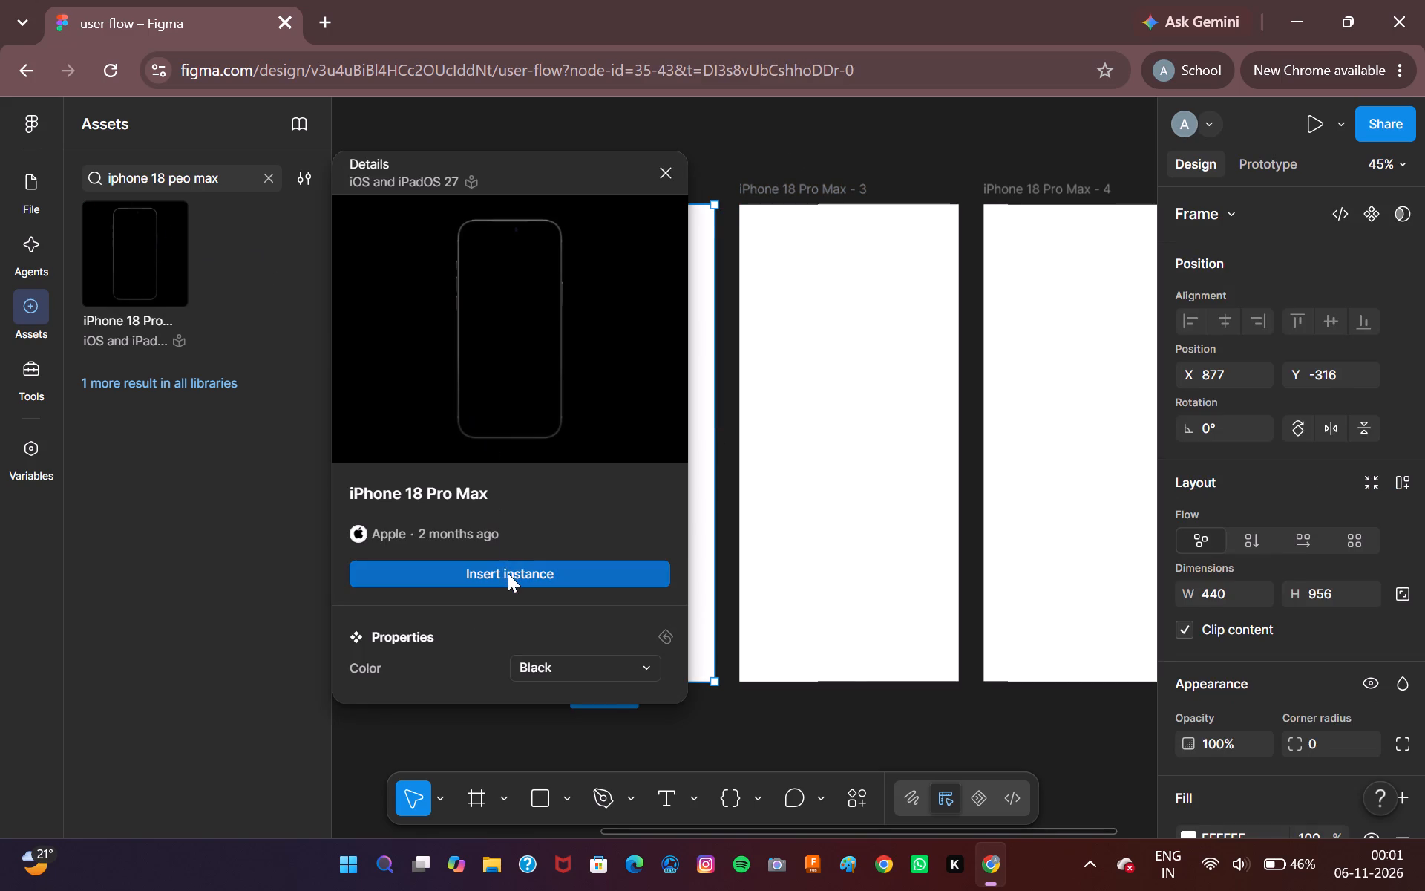
click(508, 573)
drag(687, 538, 551, 513)
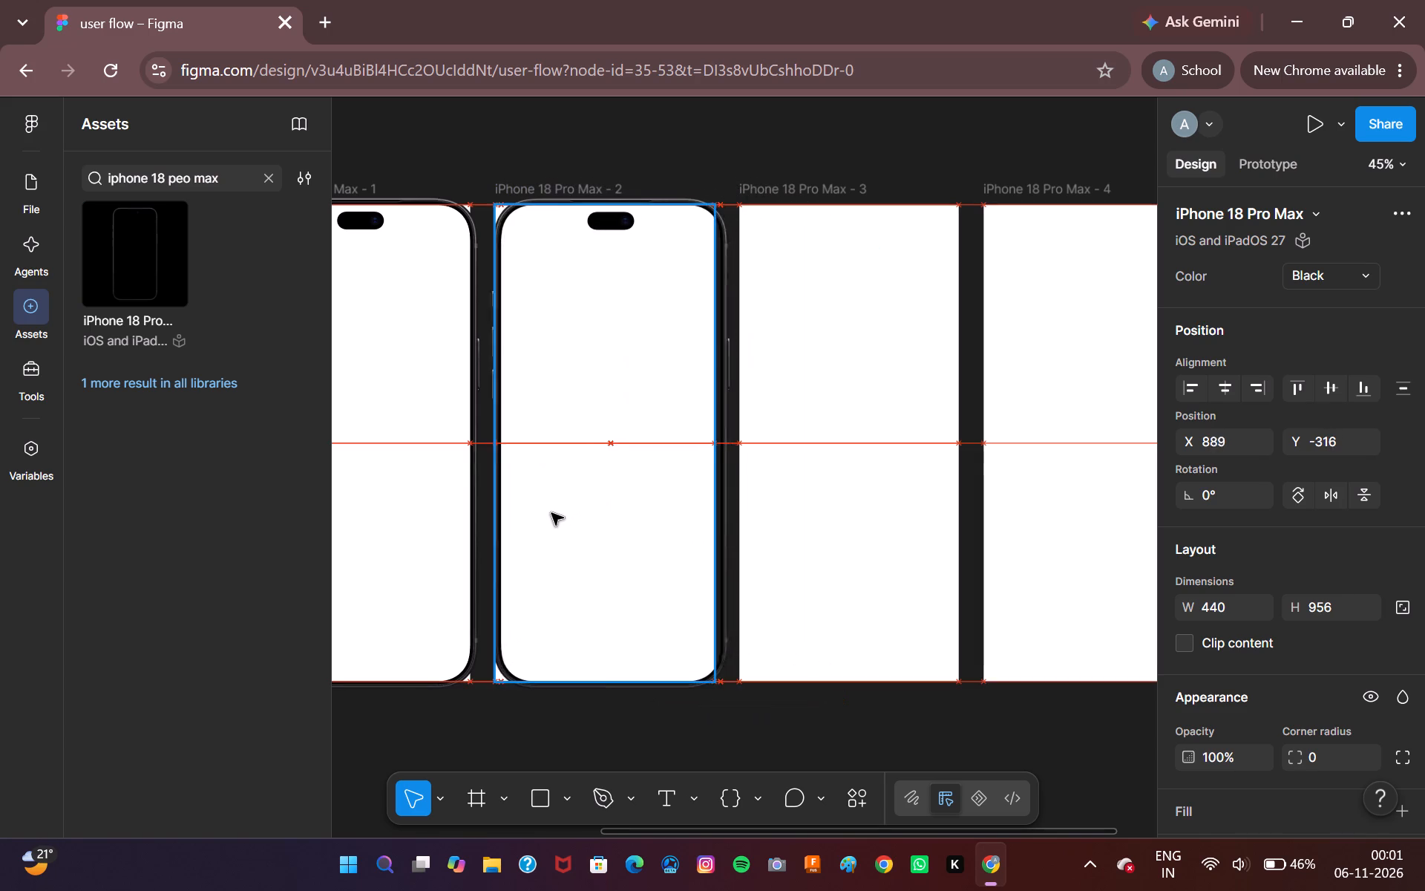
drag(551, 513, 545, 515)
click(567, 741)
Insert a black iPhone 18 Pro Max device instance and align it over the third frame at X 1367, Y -316.
click(802, 549)
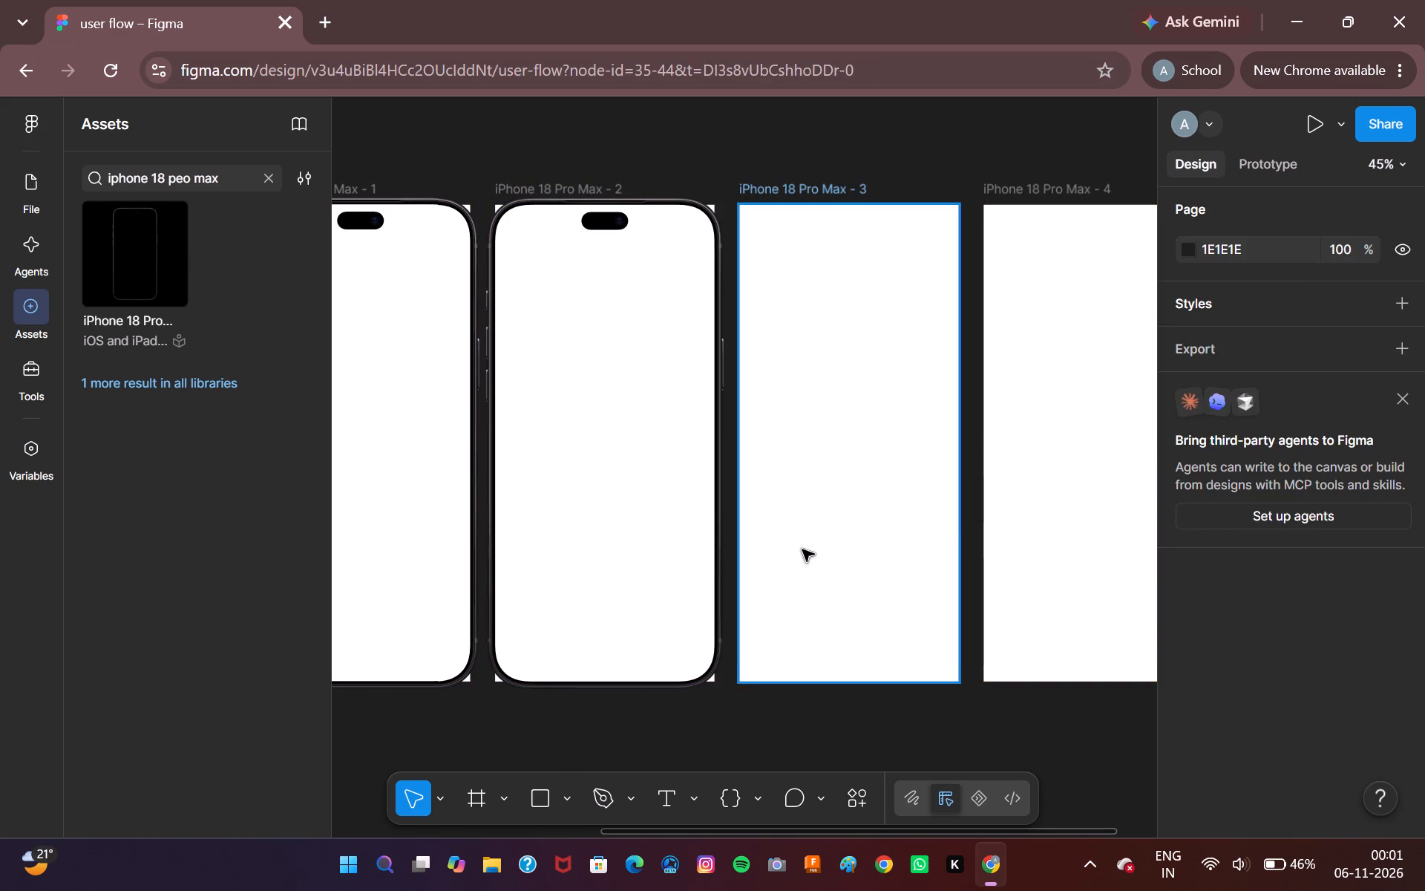
click(181, 240)
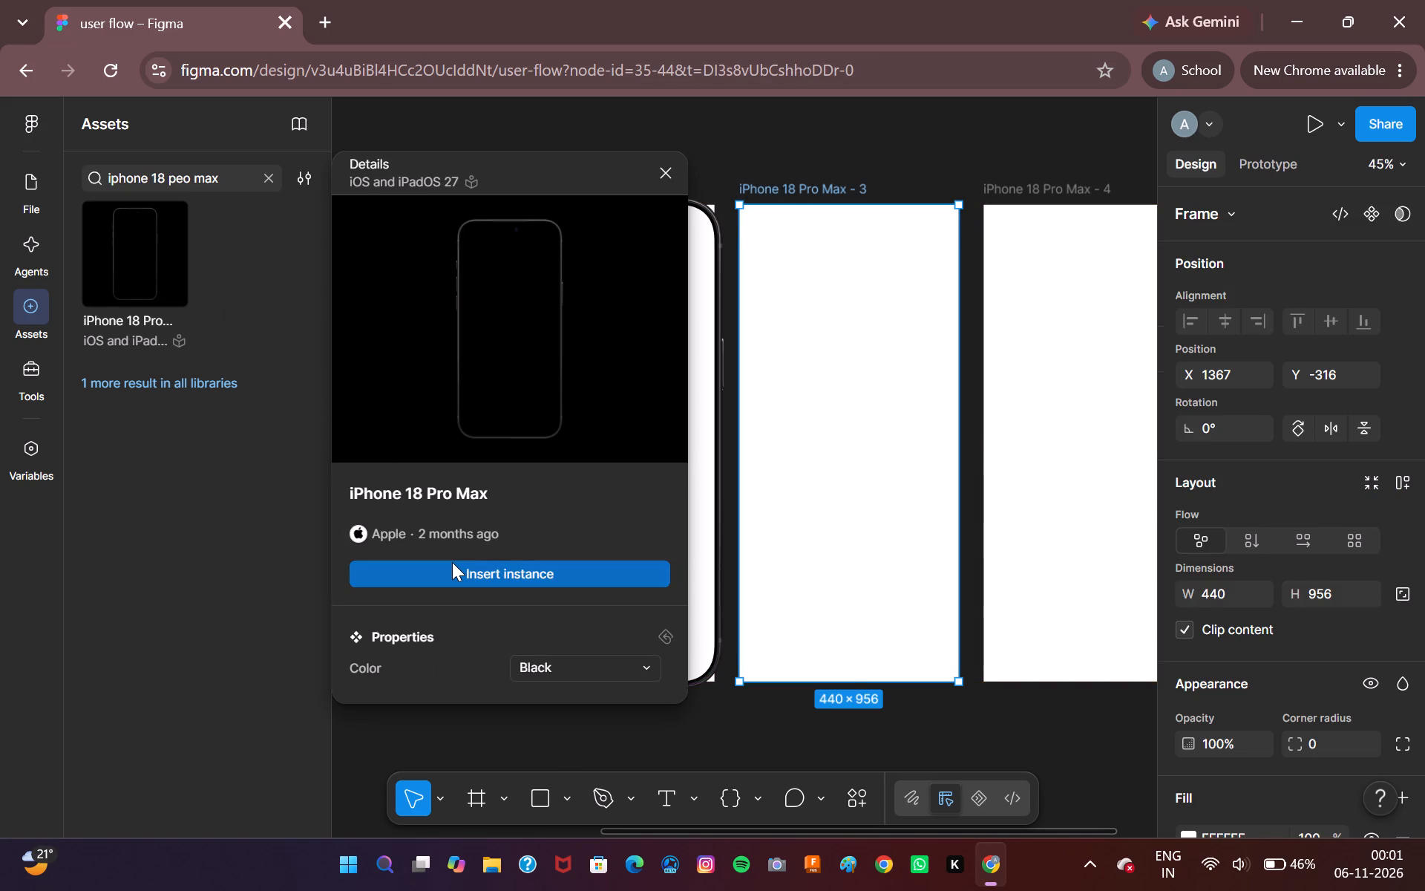
click(452, 562)
drag(740, 548, 805, 515)
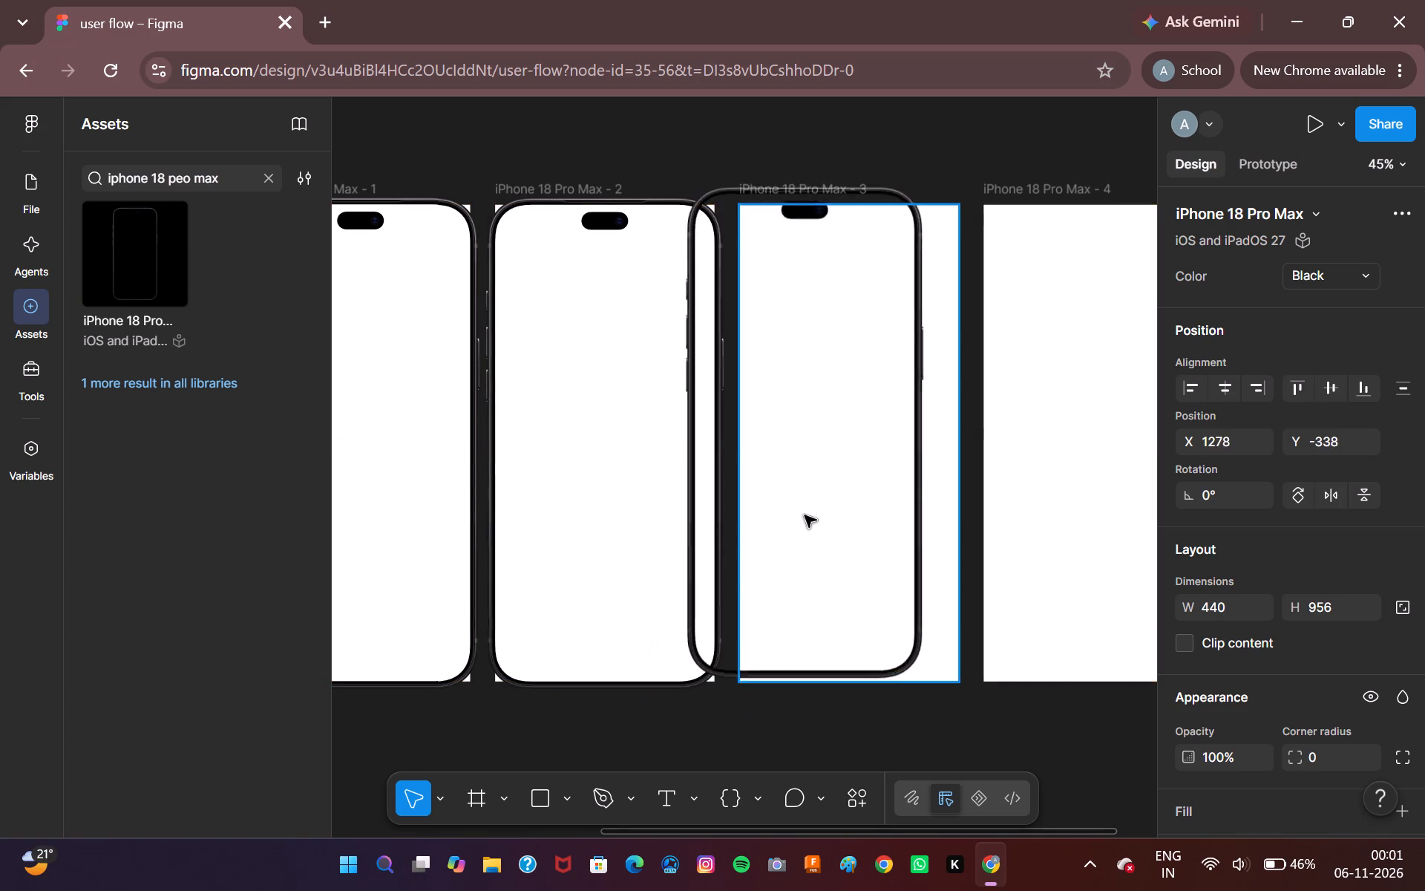
drag(805, 515, 849, 526)
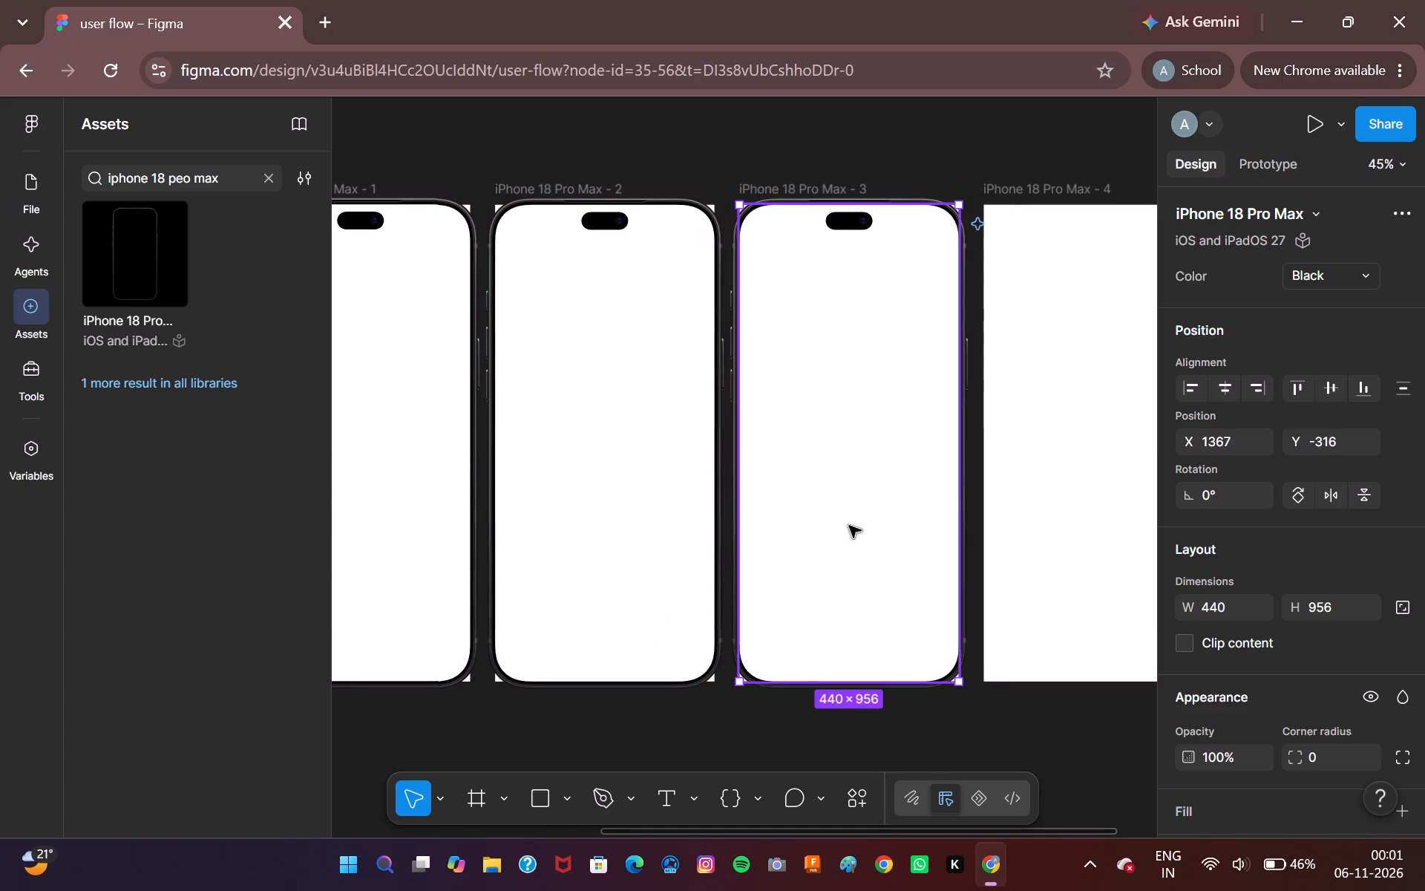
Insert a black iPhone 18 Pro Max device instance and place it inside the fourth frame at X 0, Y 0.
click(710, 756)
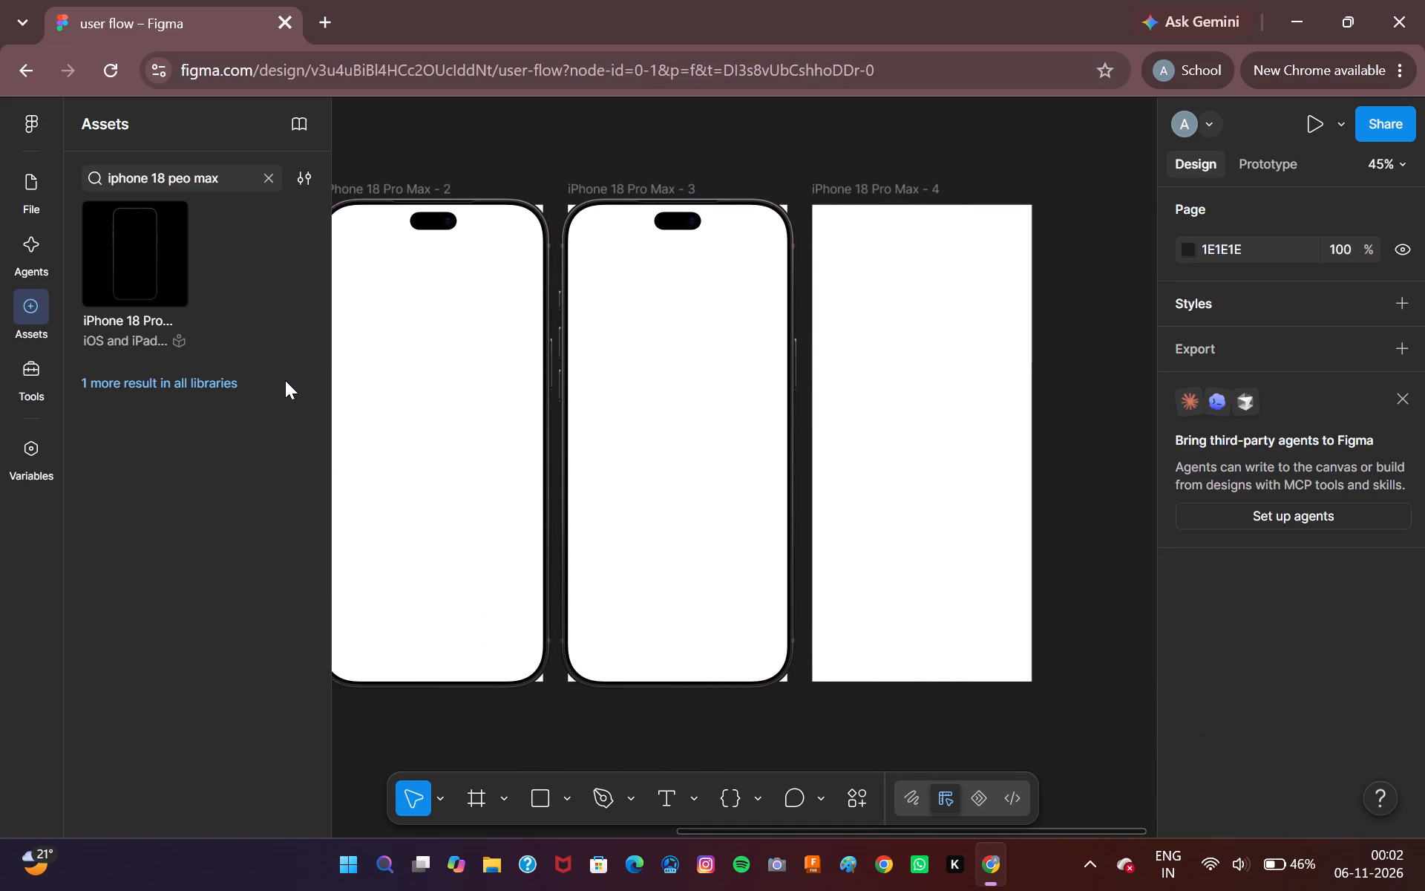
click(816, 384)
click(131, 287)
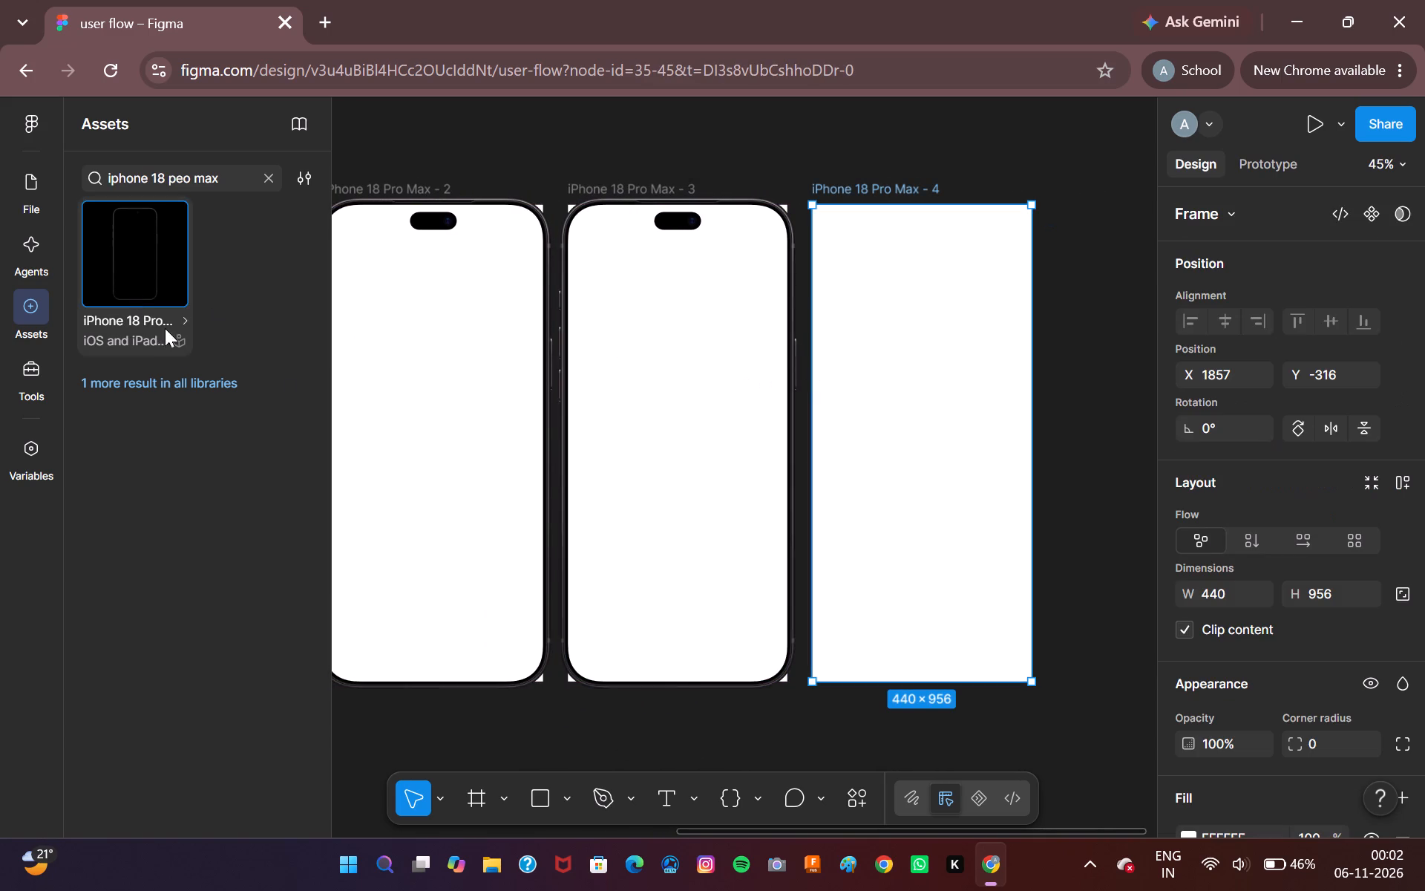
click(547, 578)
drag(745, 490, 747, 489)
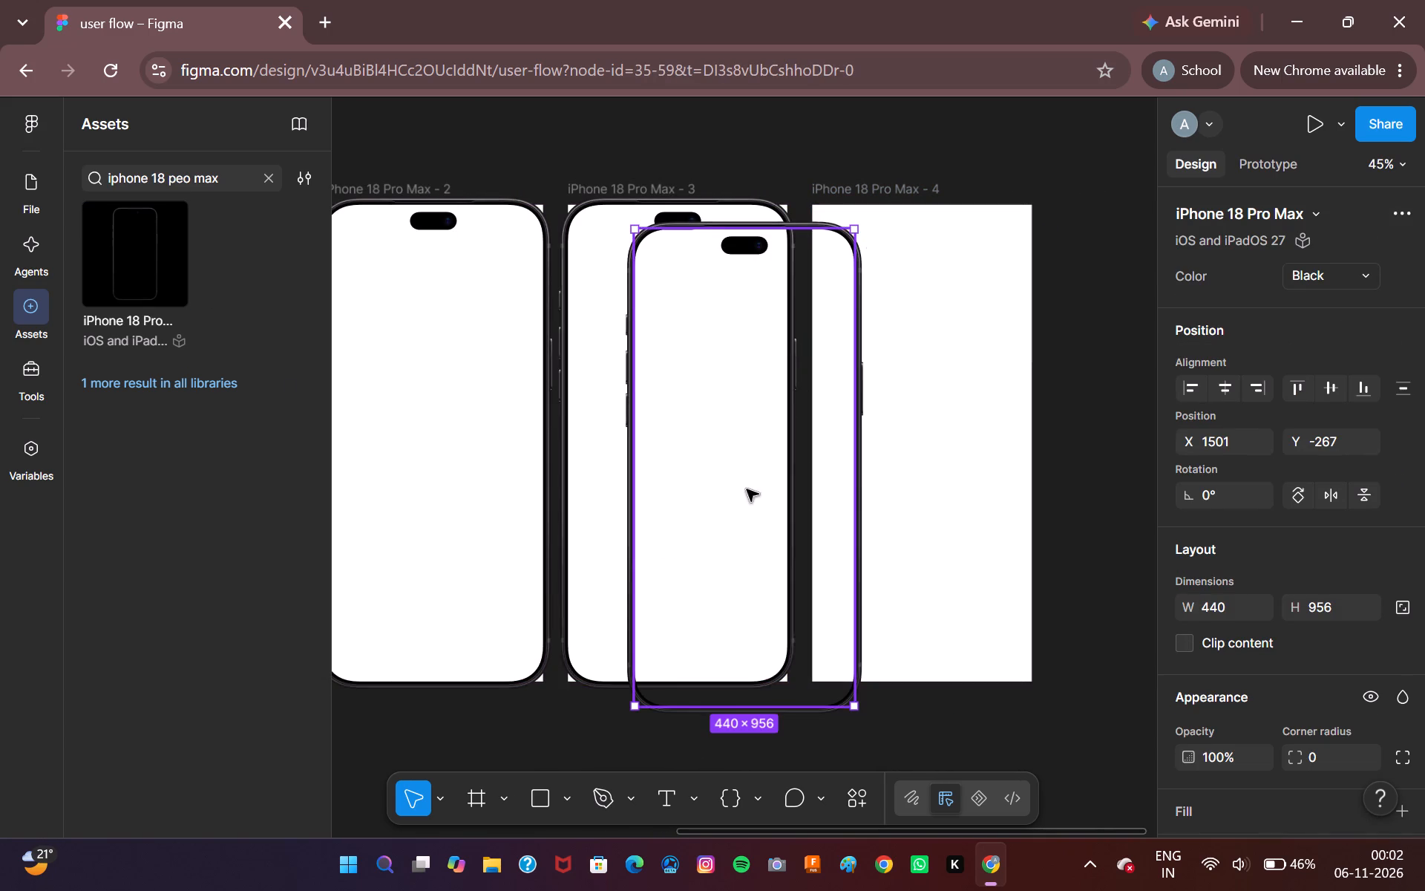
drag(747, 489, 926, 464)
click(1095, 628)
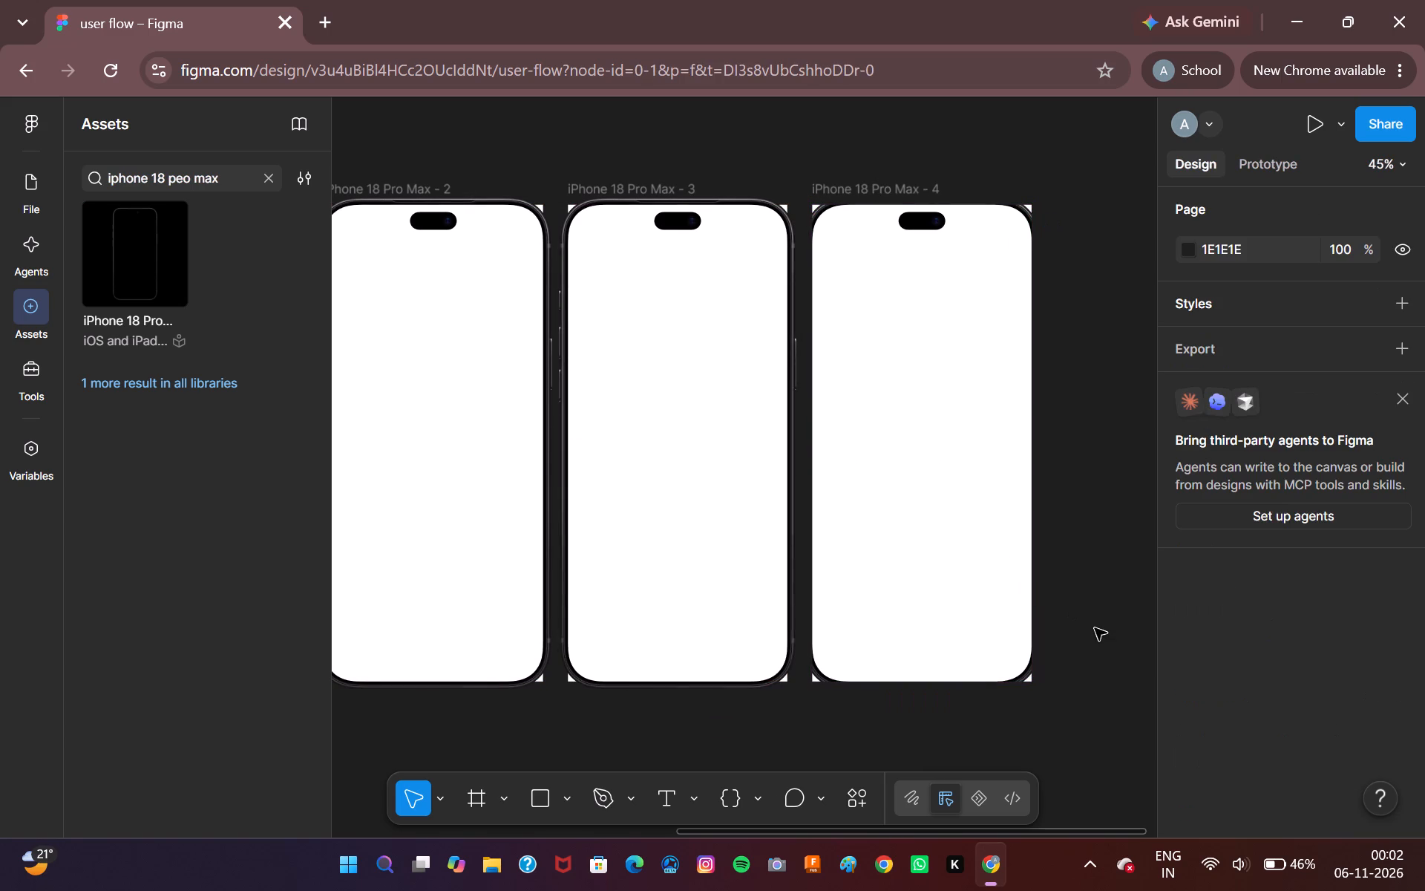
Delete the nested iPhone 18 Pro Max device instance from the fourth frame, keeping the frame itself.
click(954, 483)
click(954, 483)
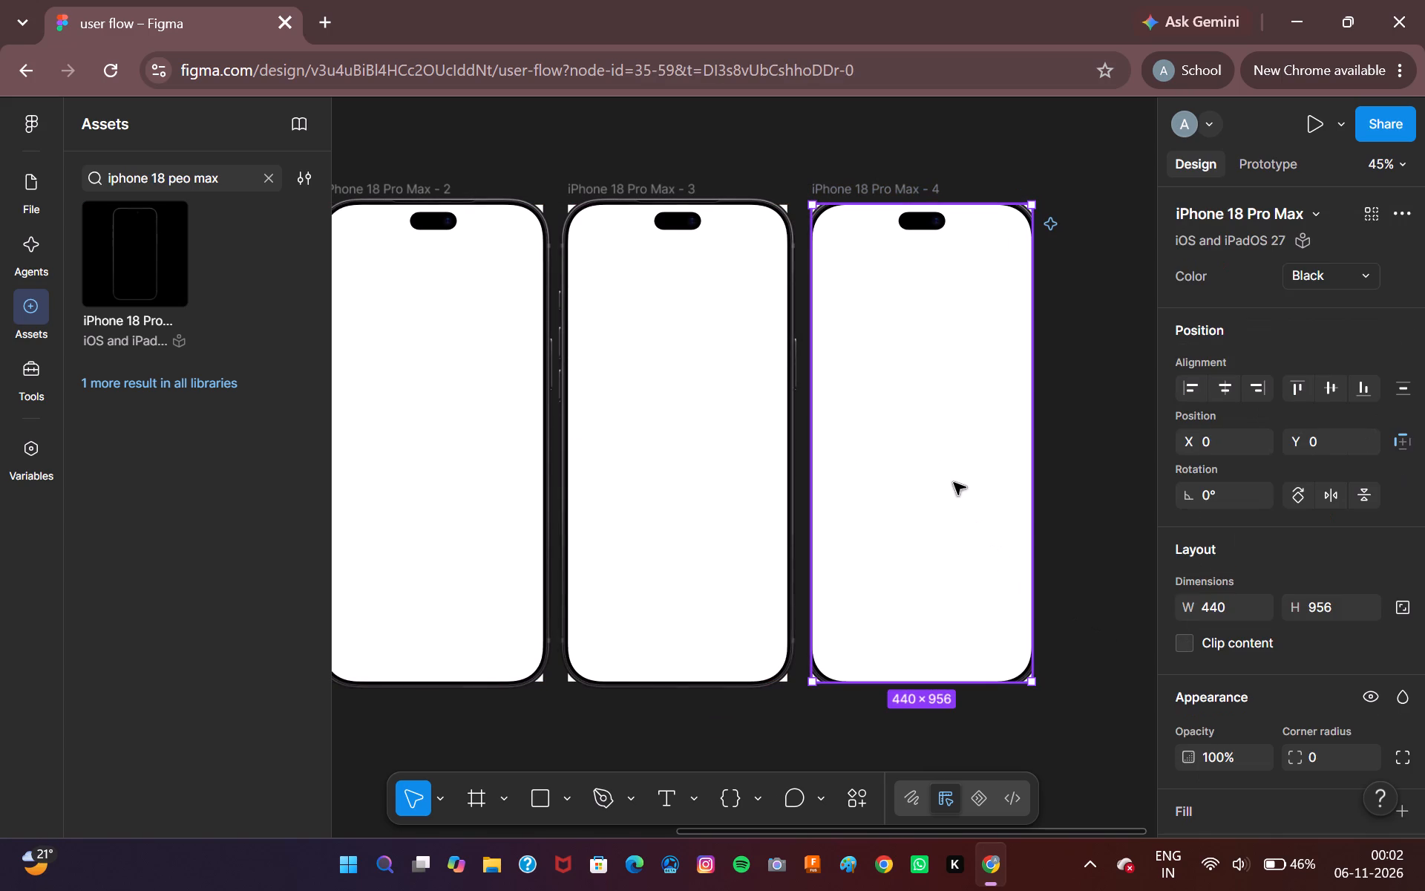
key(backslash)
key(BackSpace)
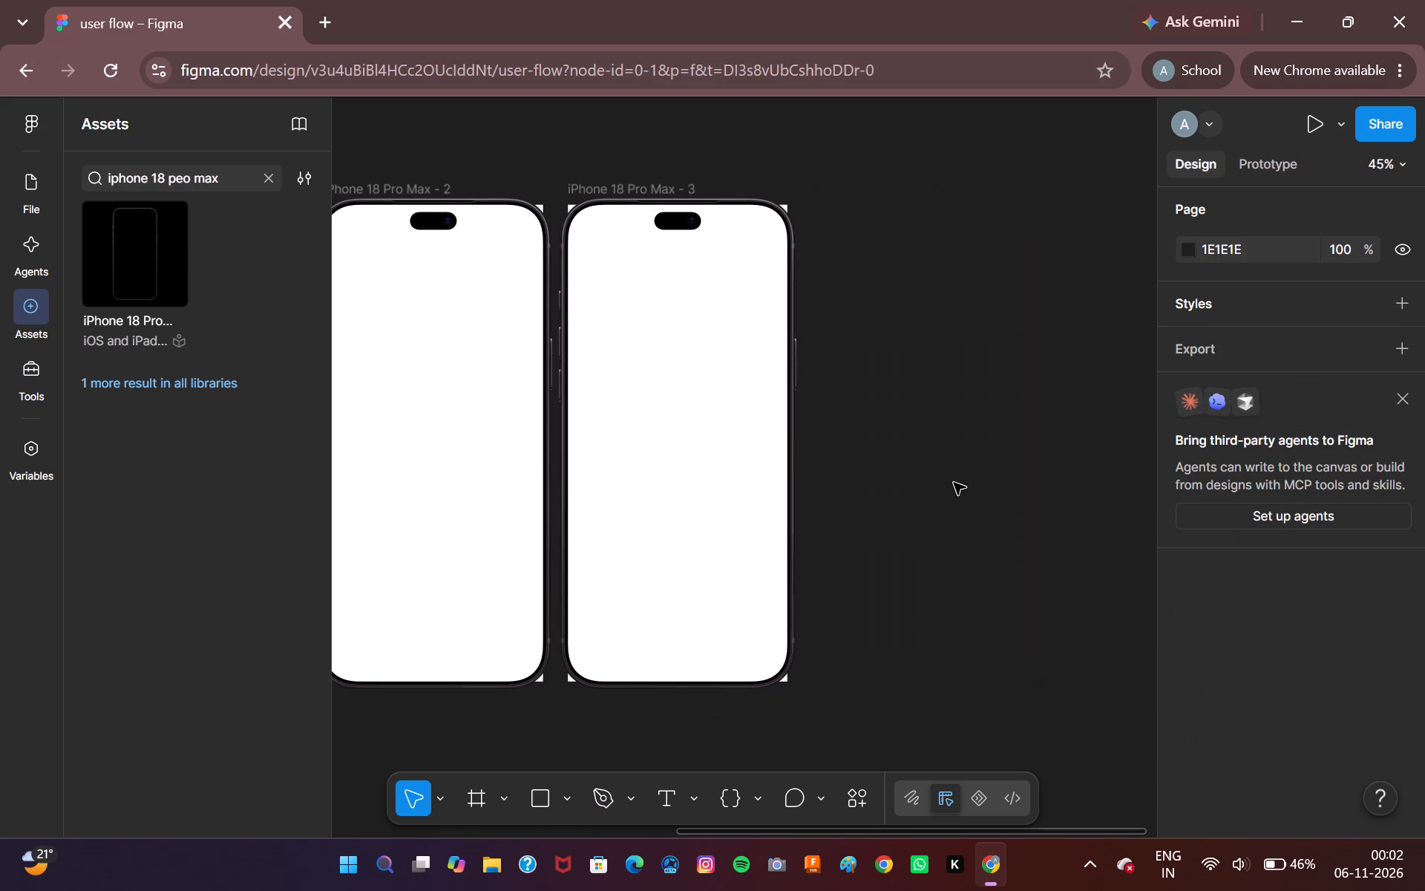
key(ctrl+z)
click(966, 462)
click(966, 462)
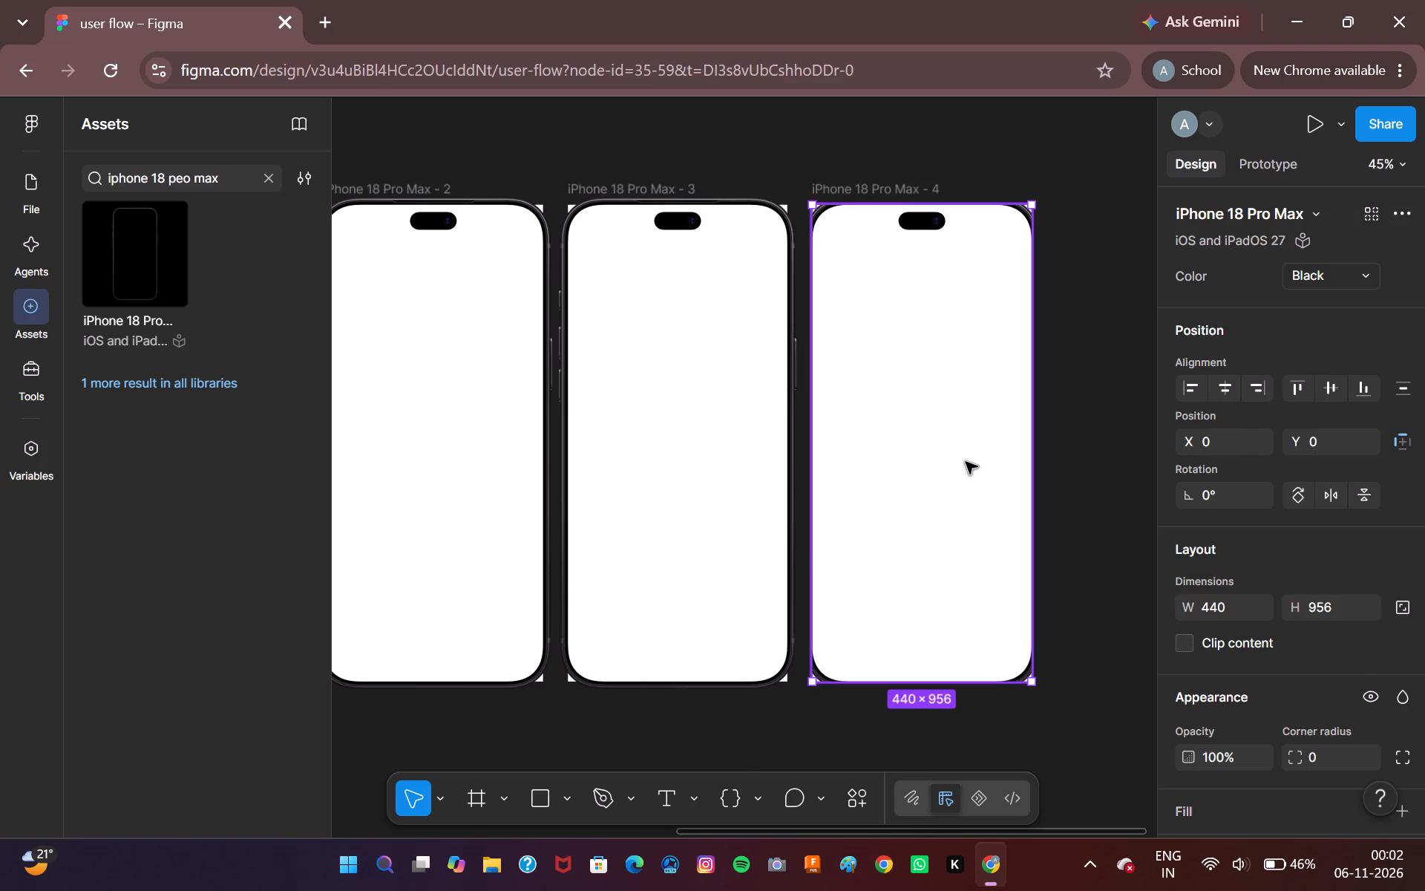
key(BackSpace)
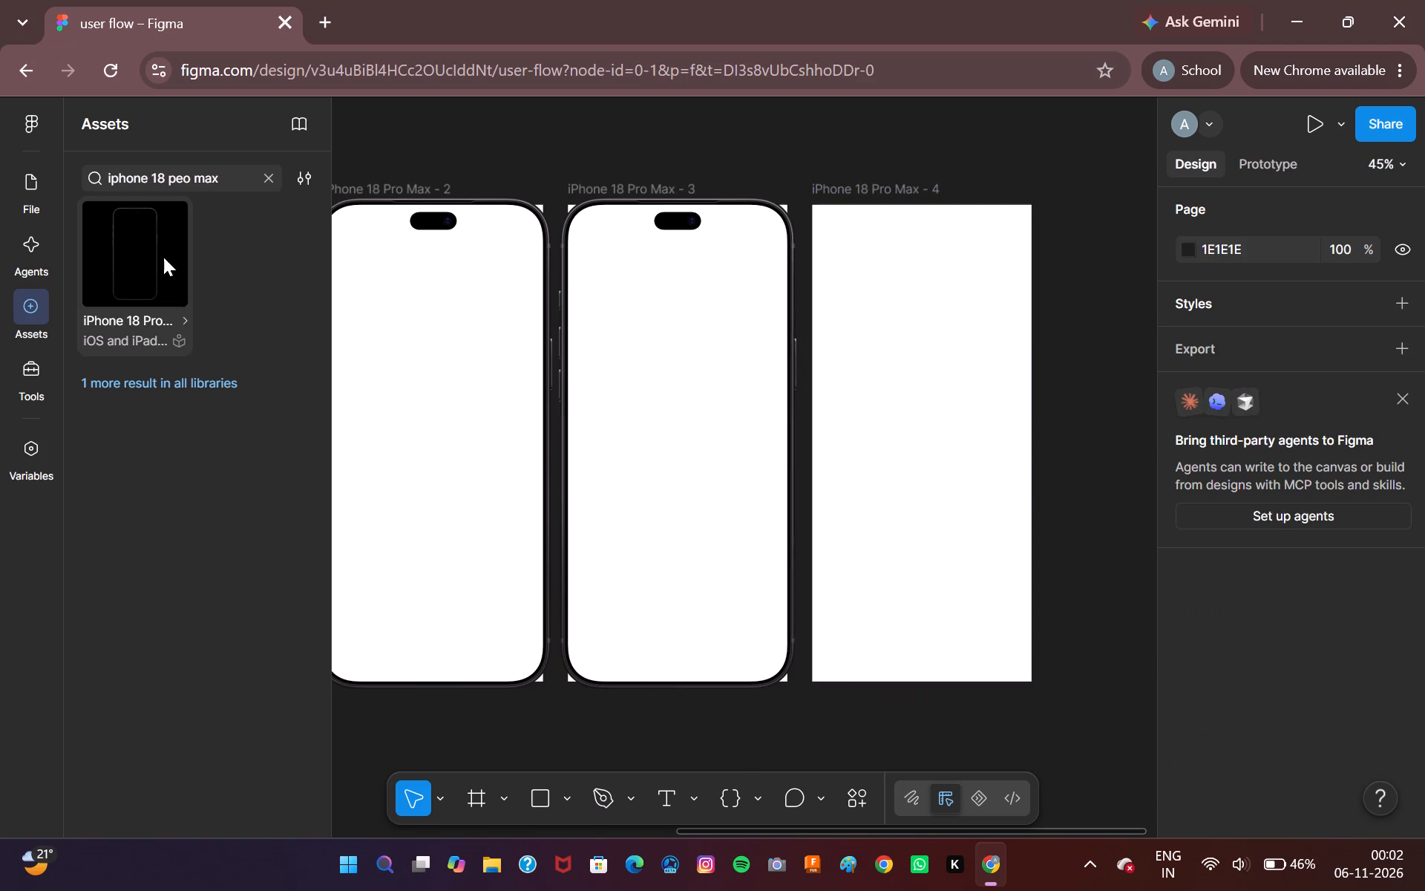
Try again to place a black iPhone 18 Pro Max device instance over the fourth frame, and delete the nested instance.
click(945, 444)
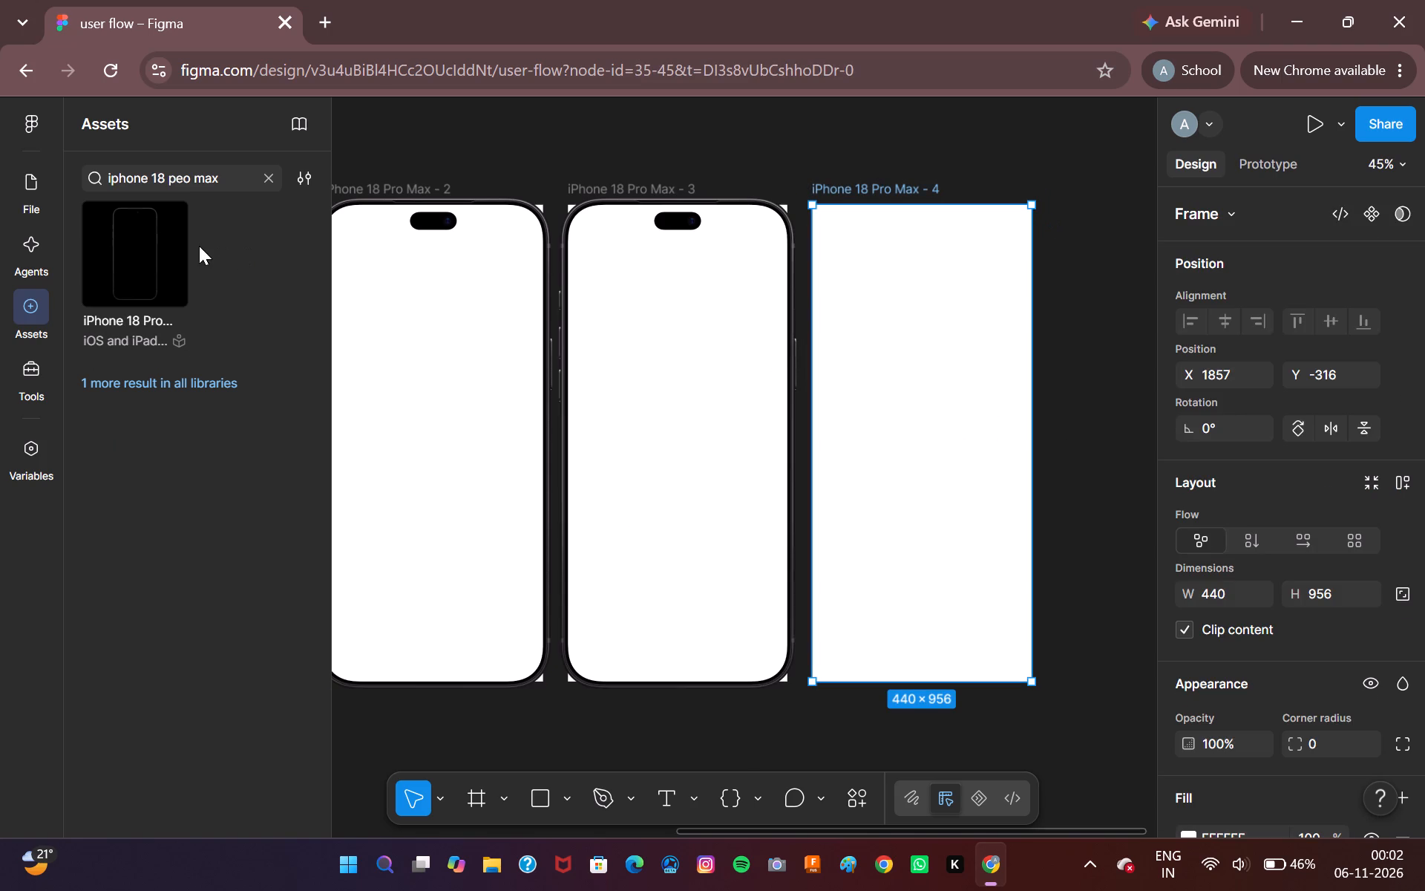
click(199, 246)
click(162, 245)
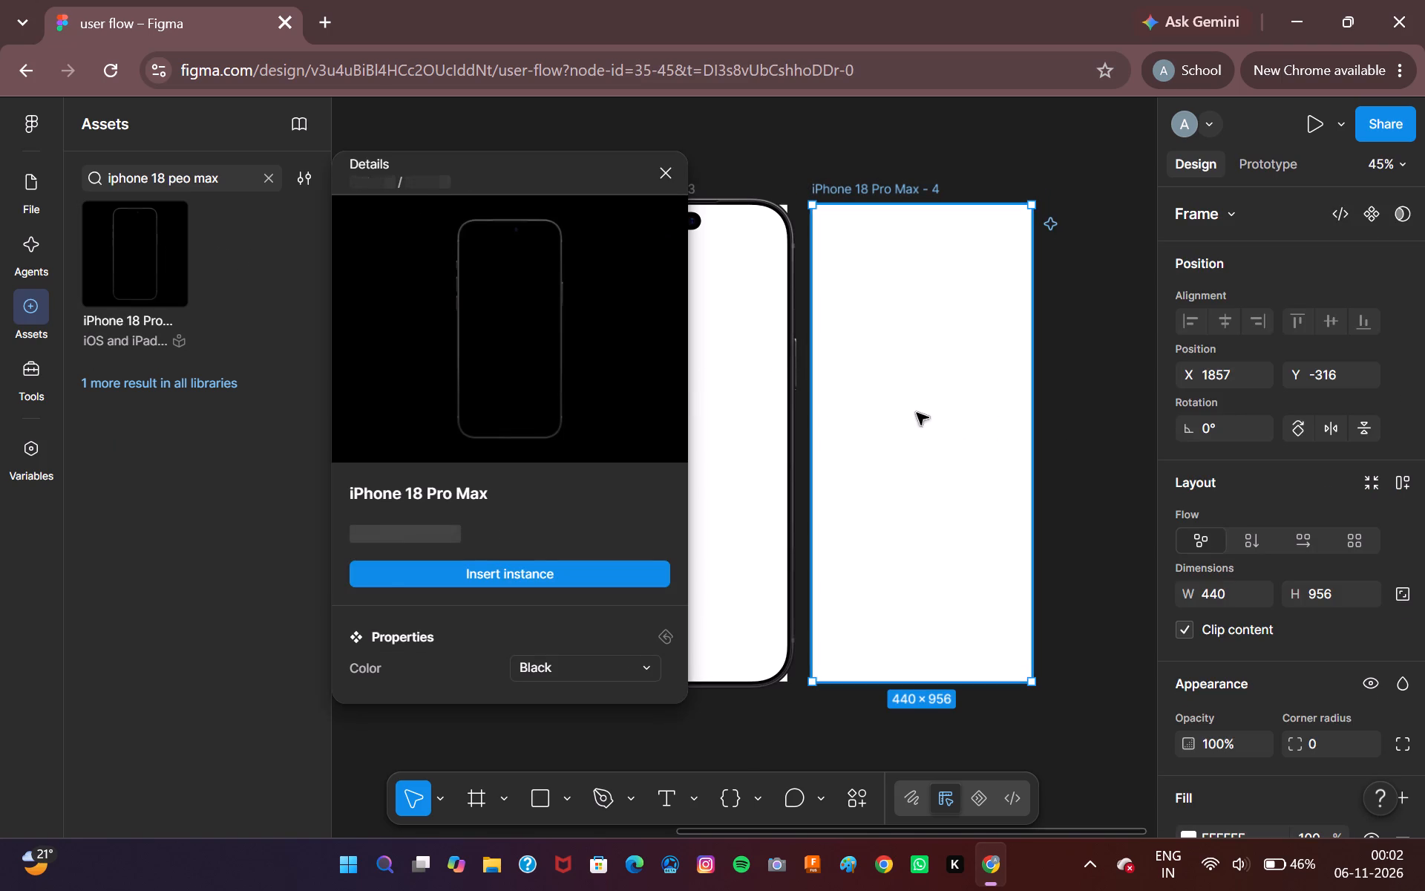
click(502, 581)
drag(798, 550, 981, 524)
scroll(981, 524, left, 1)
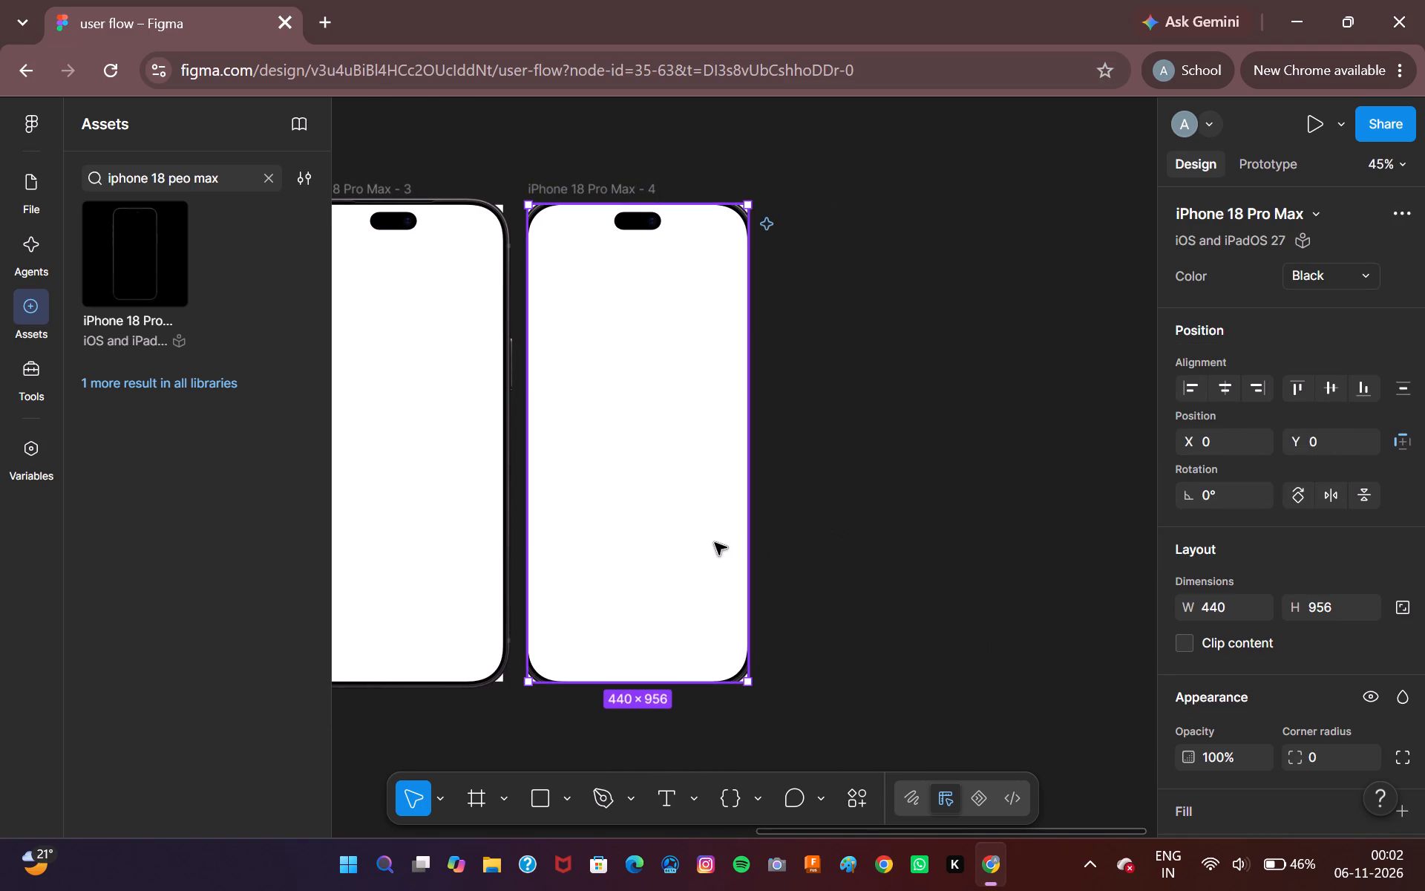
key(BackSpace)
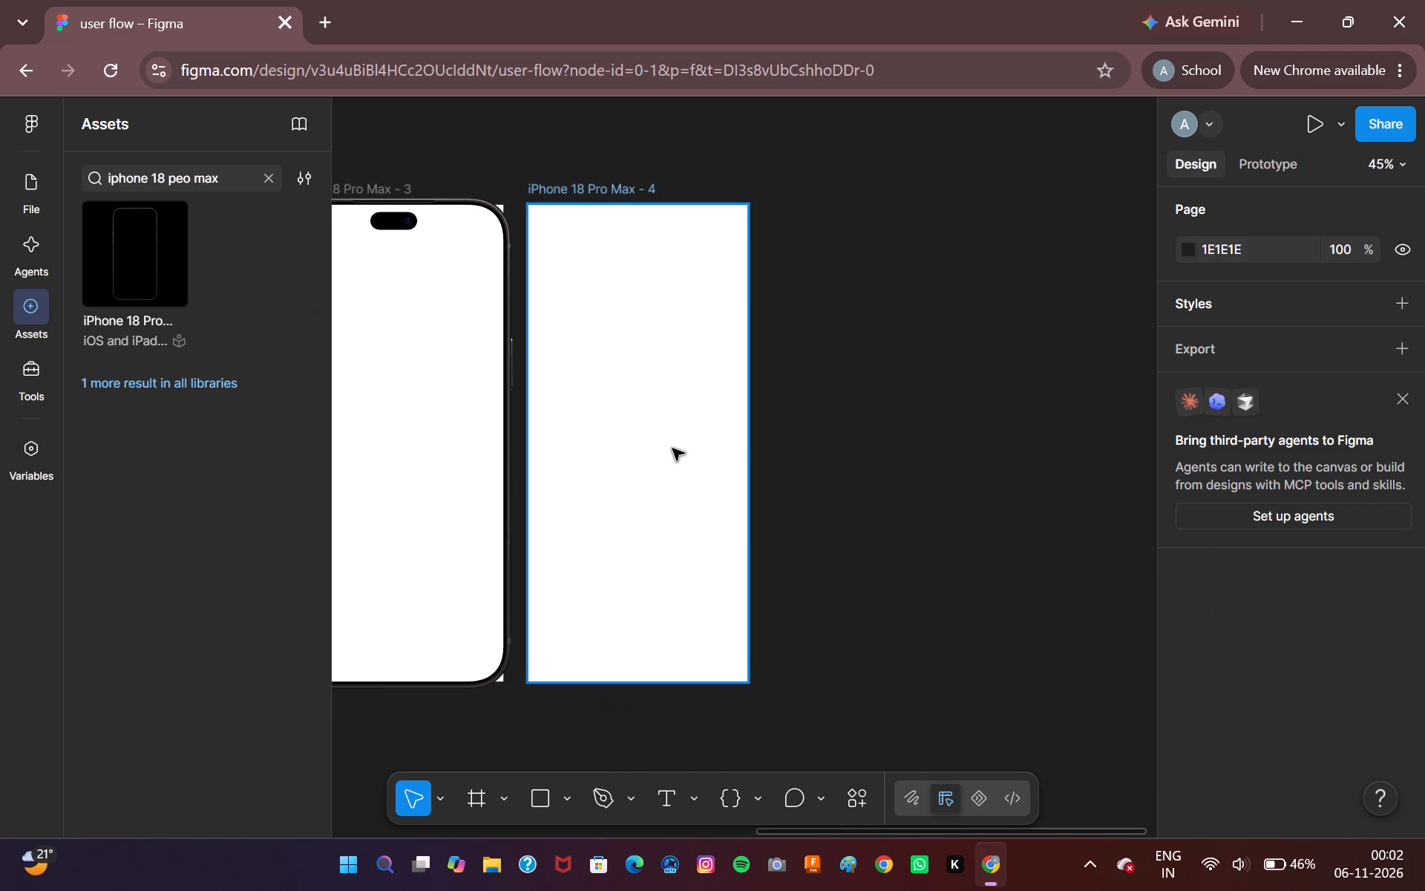
Insert a black iPhone 18 Pro Max device instance and align it over the fourth frame at X 1857, Y -316 without nesting it.
click(672, 448)
click(168, 265)
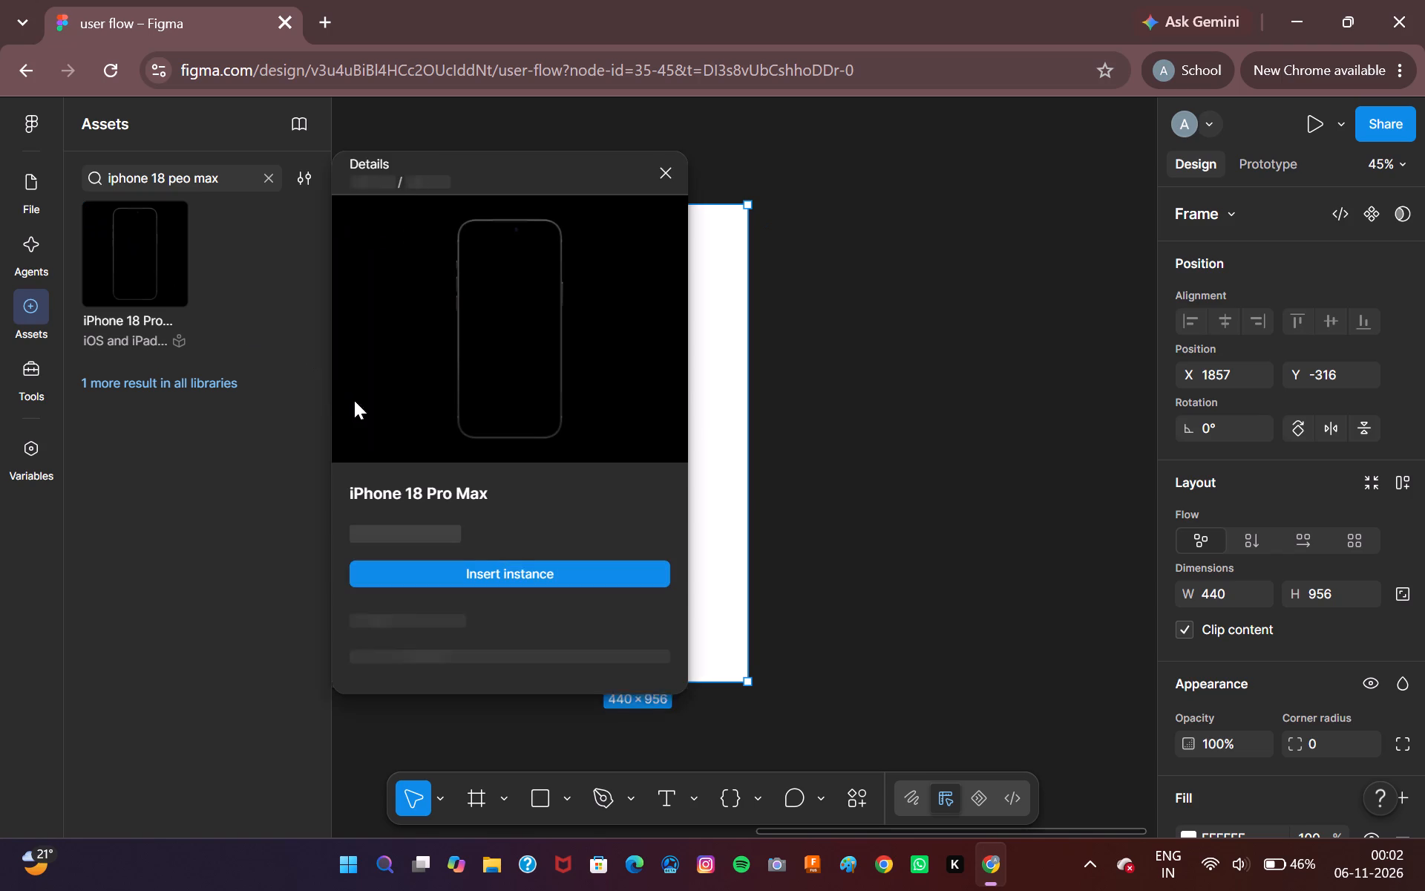
click(542, 571)
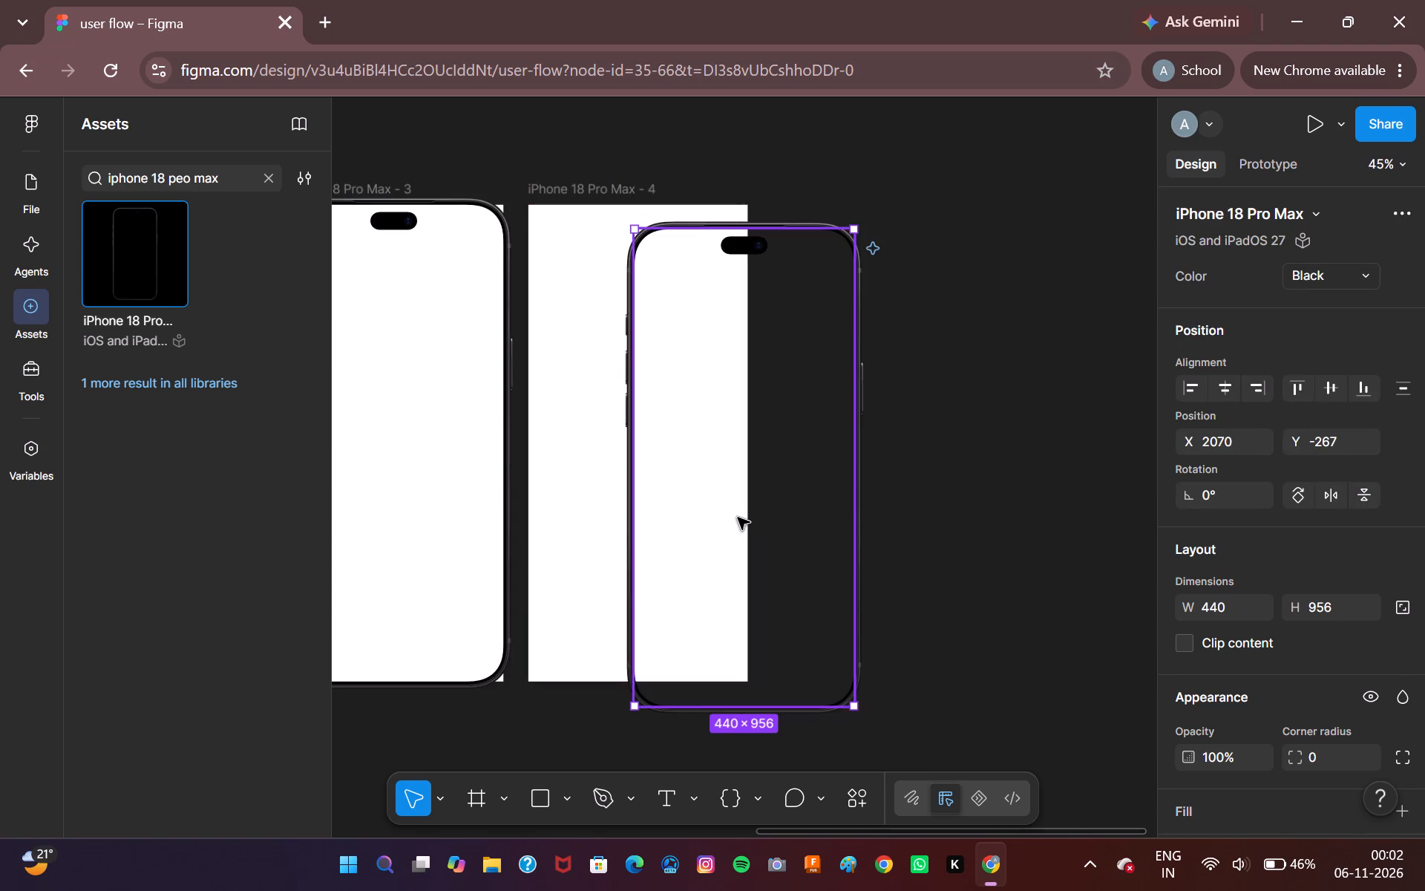
drag(738, 518, 629, 491)
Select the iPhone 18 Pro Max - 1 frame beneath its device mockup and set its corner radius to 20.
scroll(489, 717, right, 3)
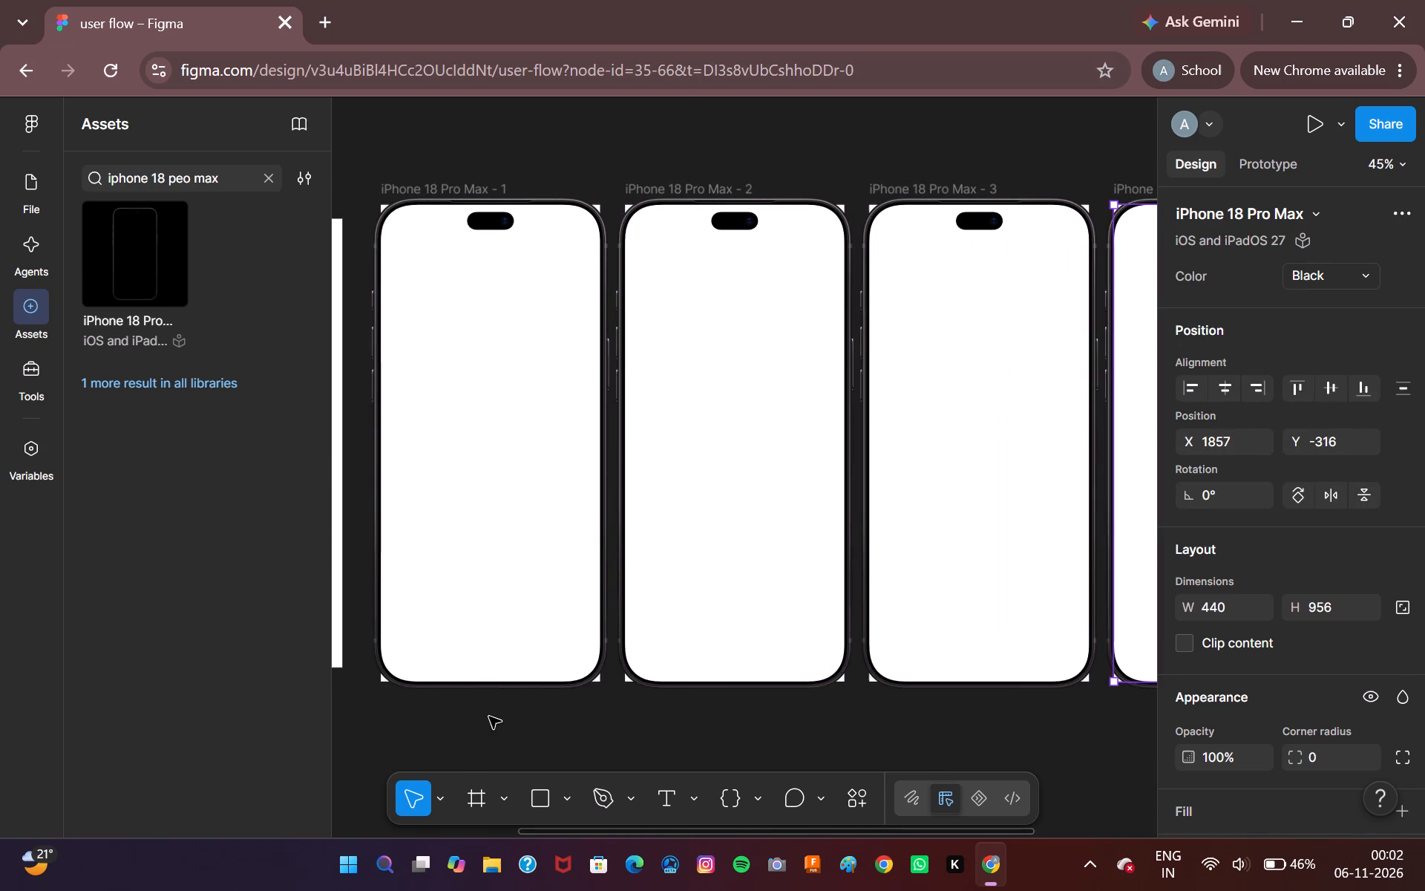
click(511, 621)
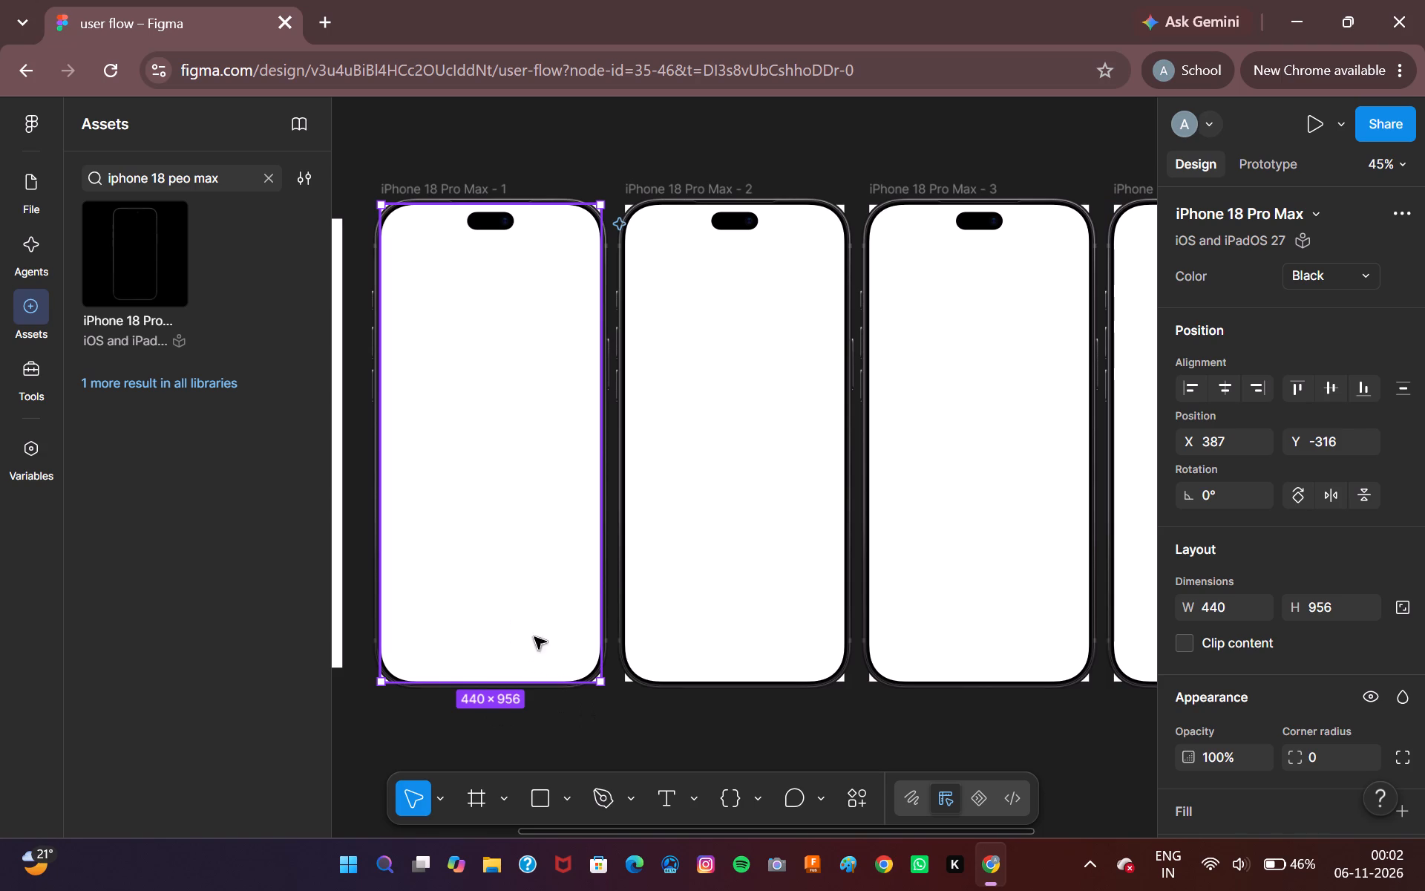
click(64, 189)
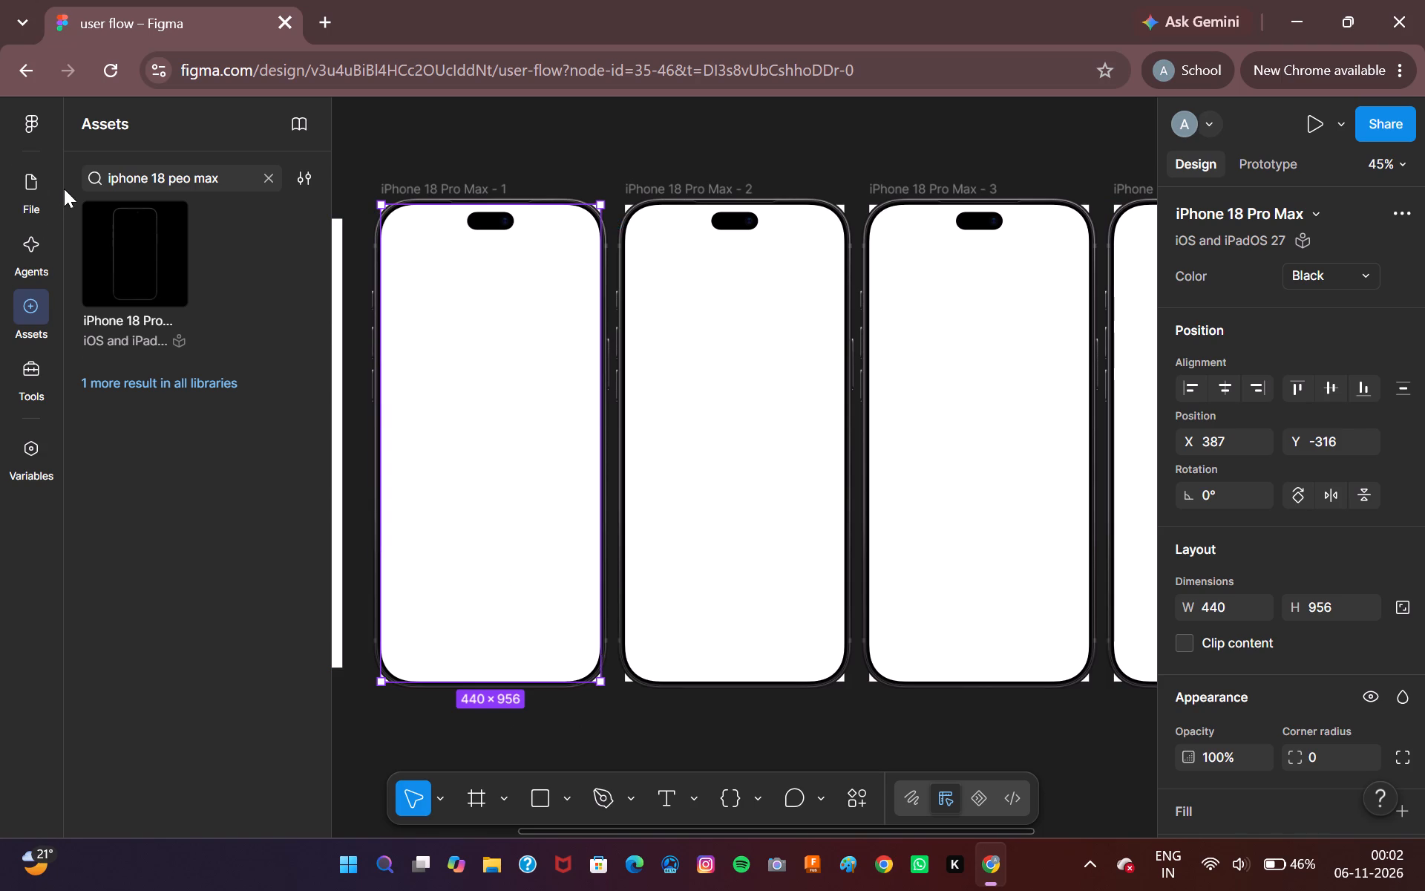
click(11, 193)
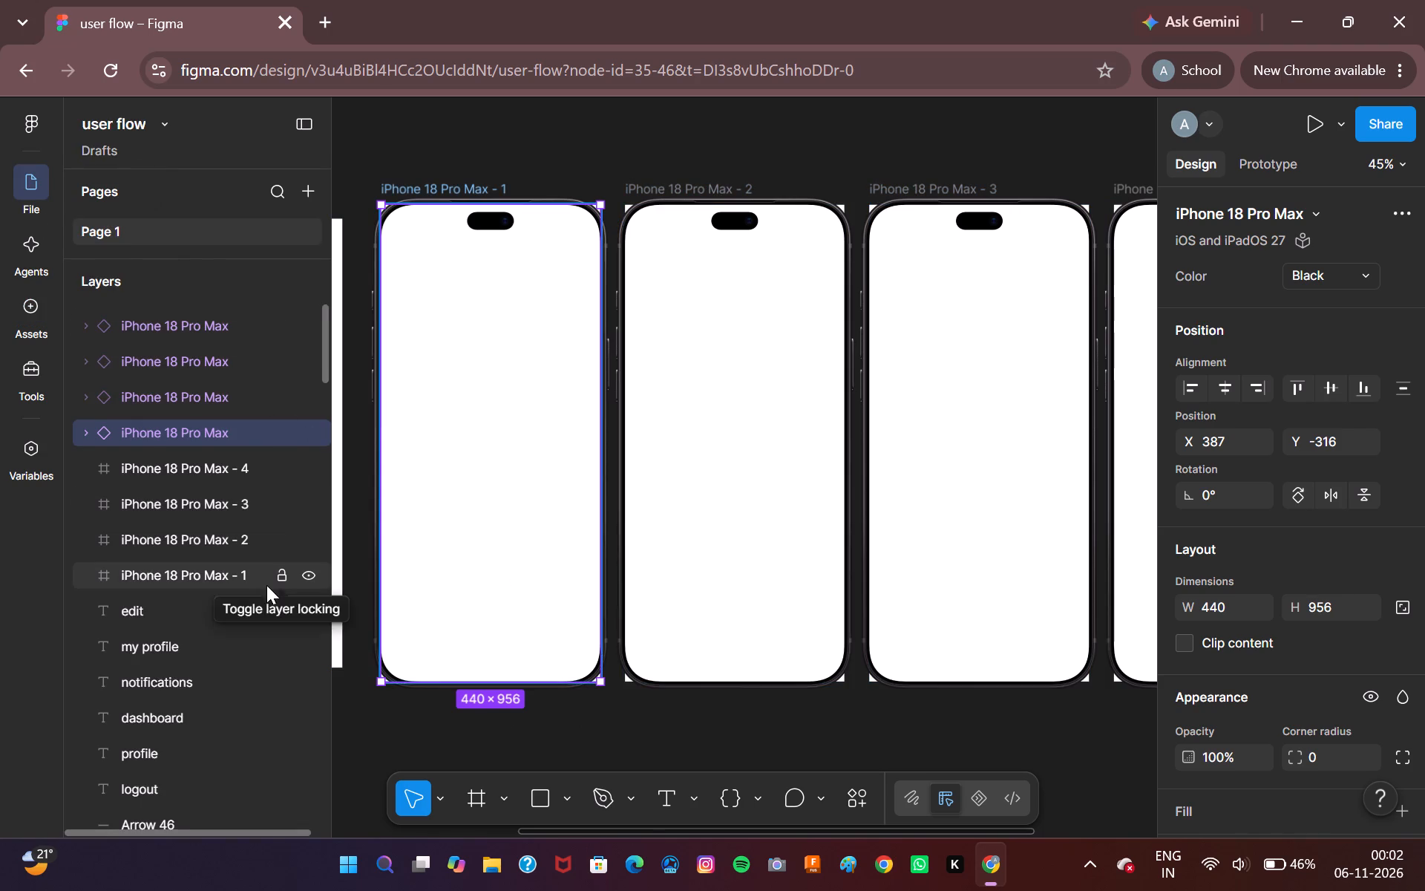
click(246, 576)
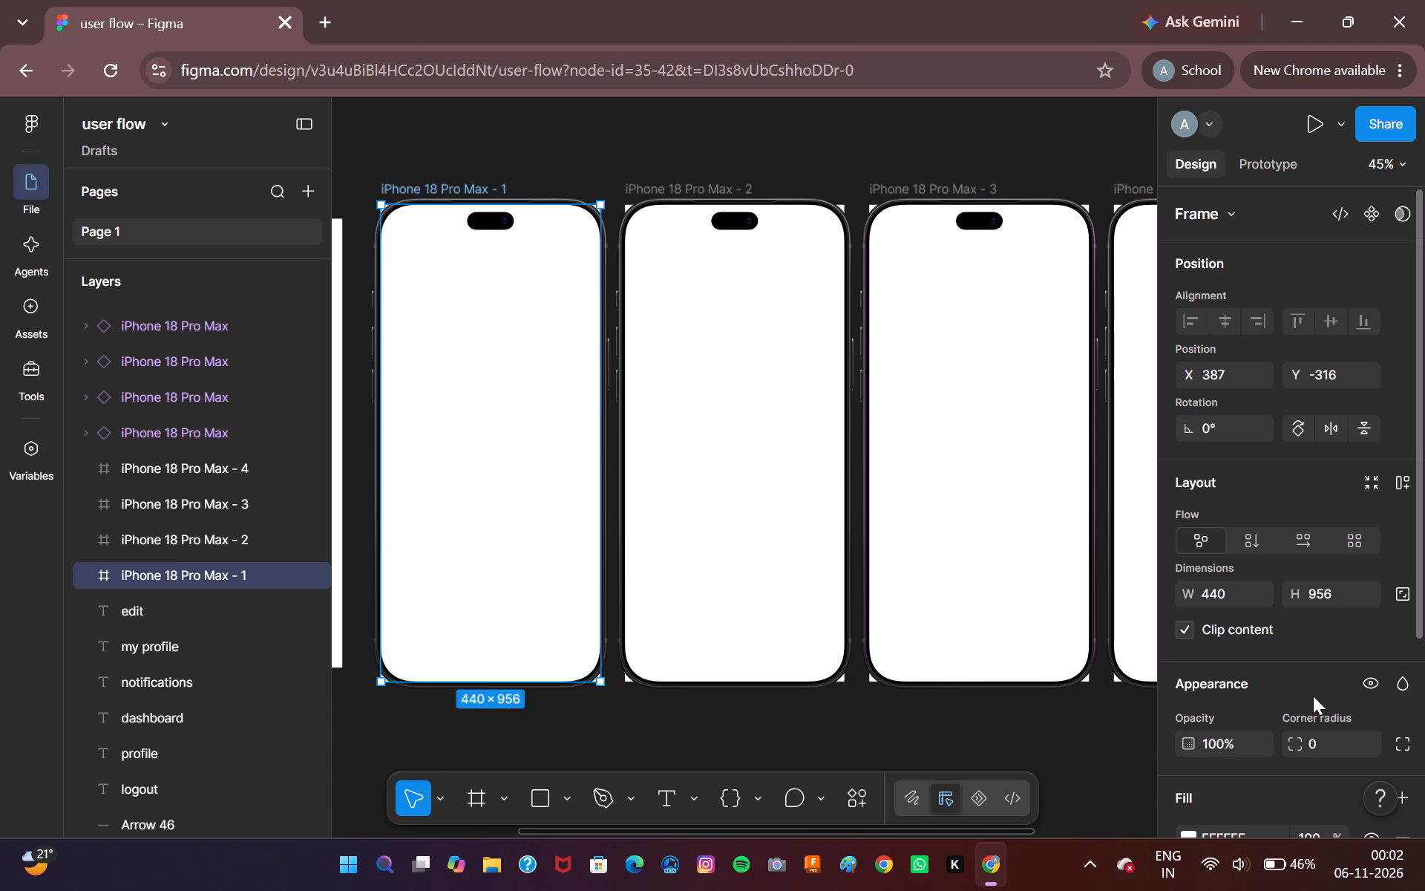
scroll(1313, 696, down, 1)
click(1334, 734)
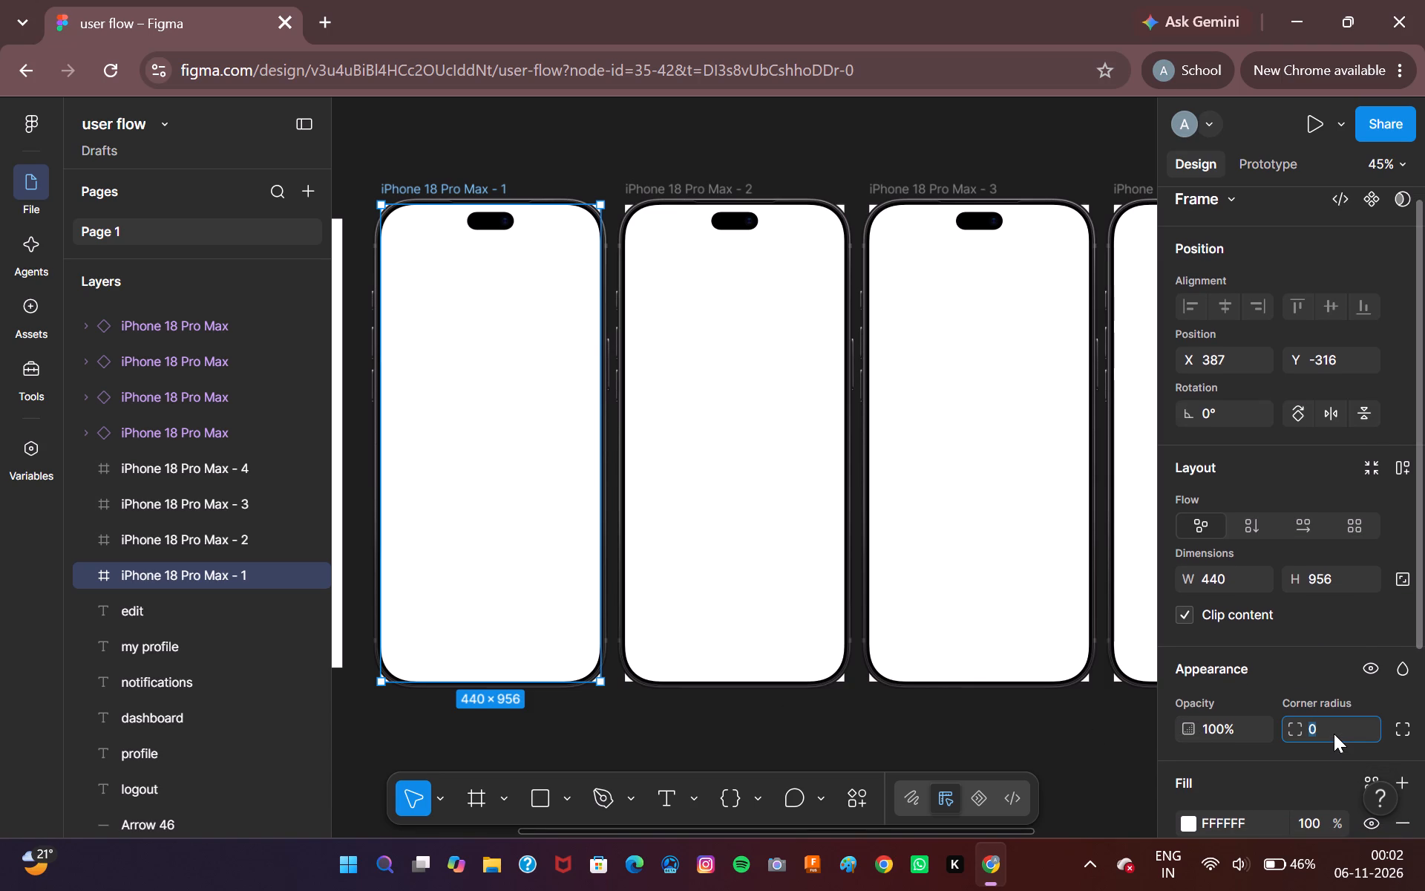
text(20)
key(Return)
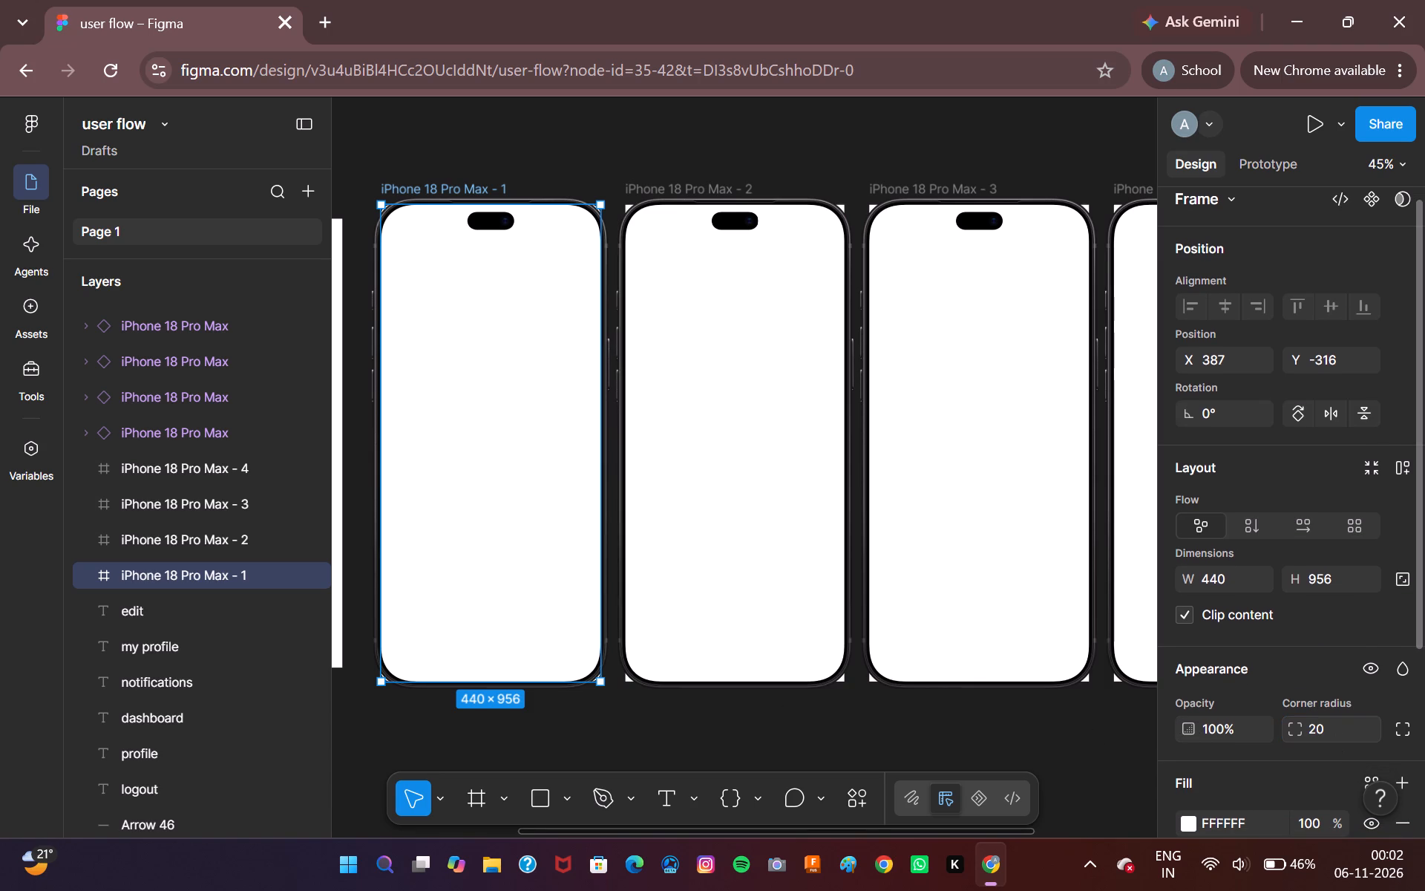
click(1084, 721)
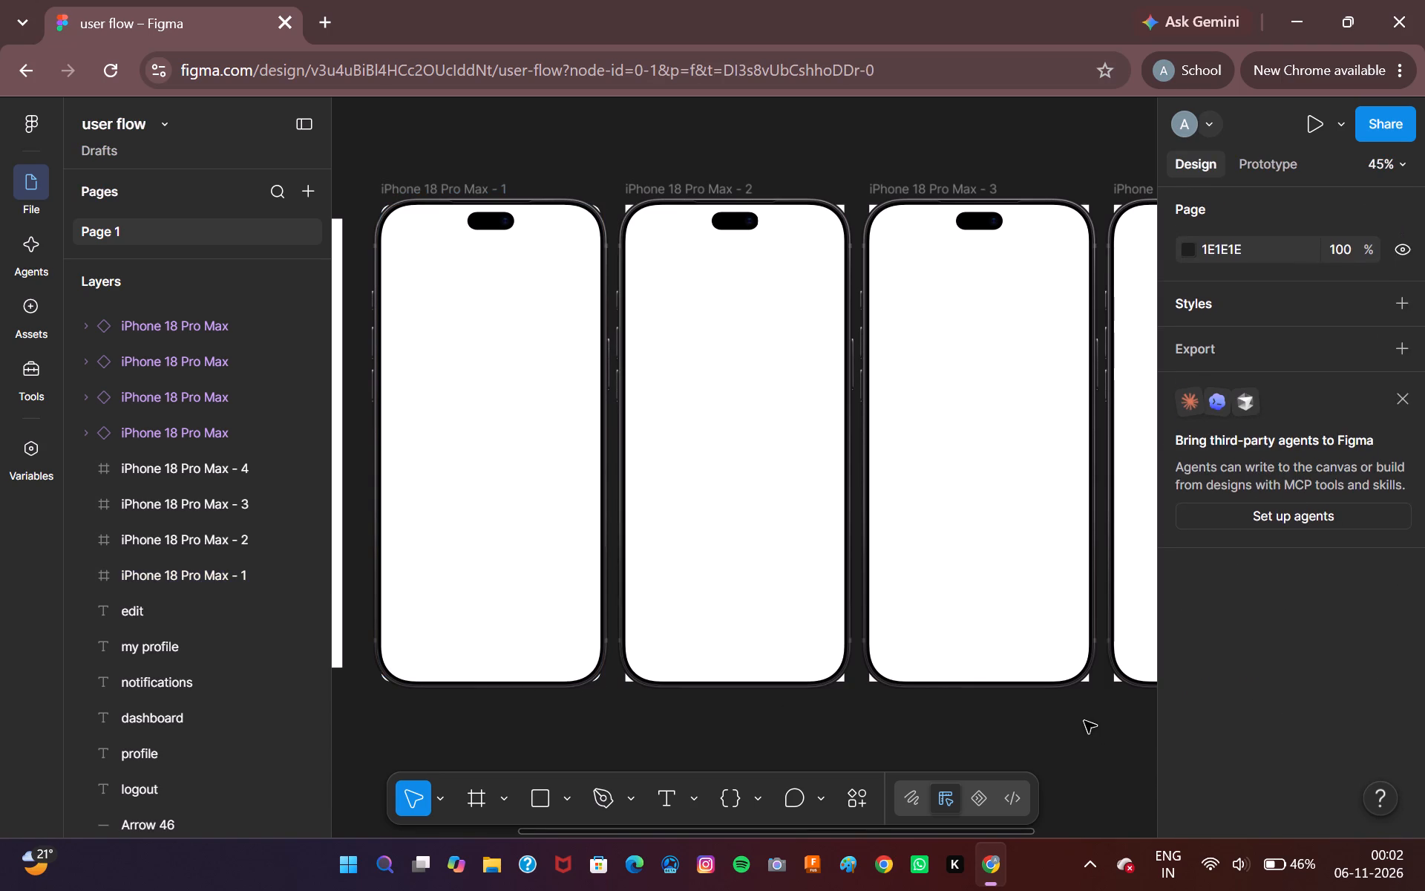
Set the corner radius of the iPhone 18 Pro Max - 1 frame to 30.
click(144, 564)
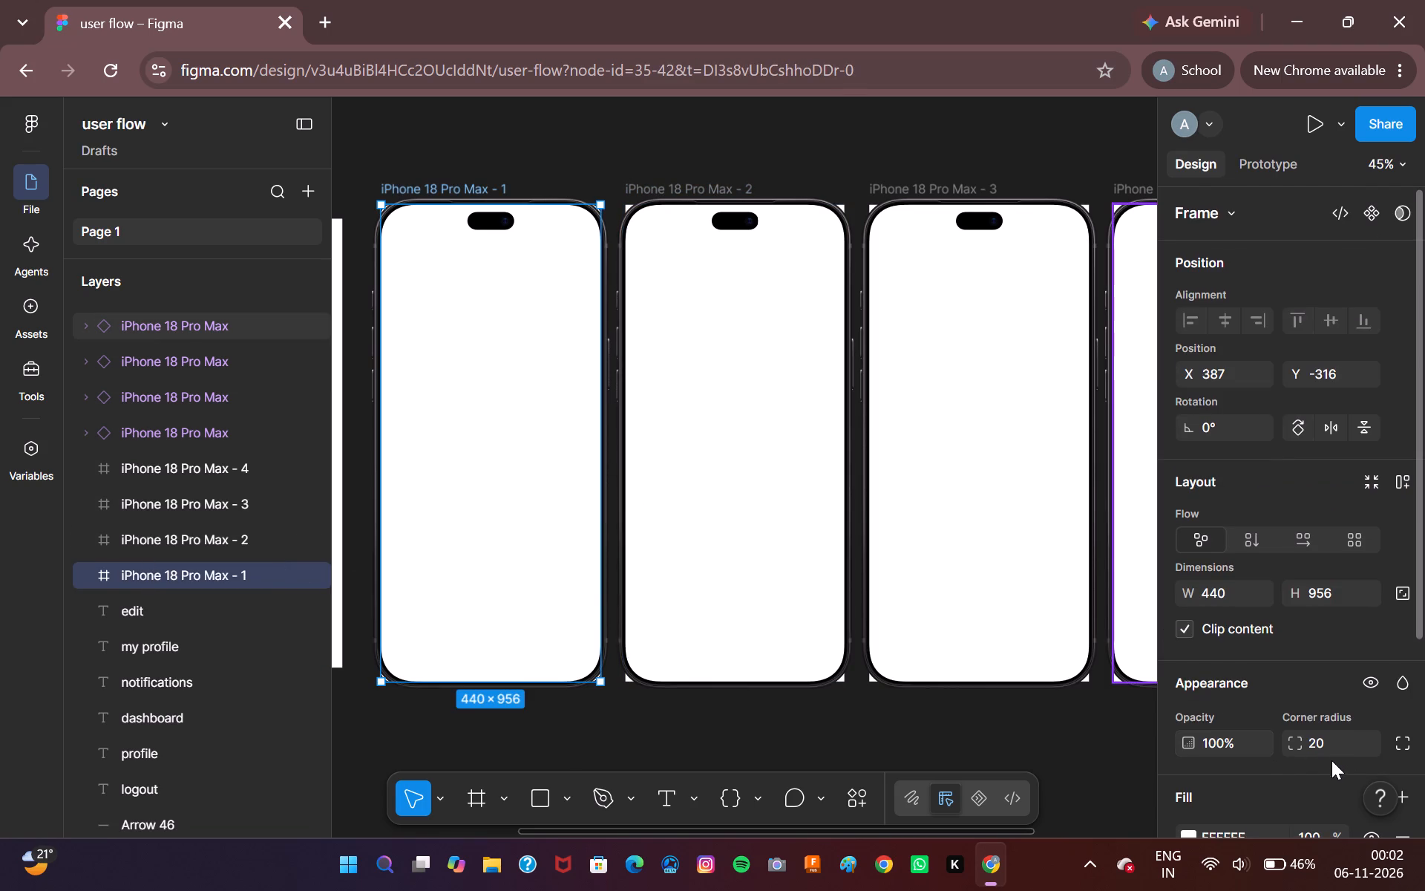
click(1336, 751)
key(0)
key(BackSpace)
text(30)
key(Return)
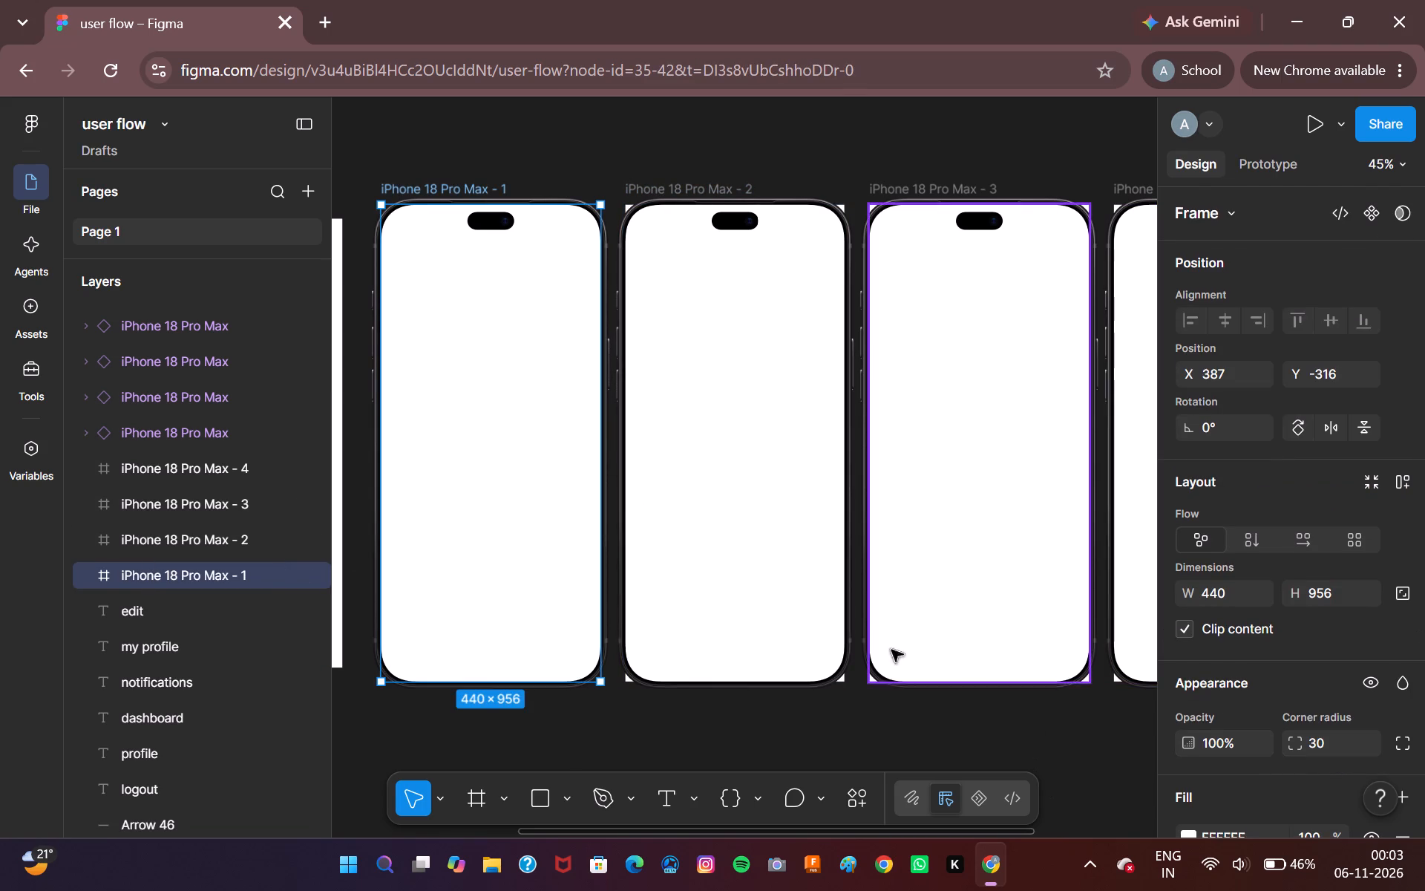
click(849, 767)
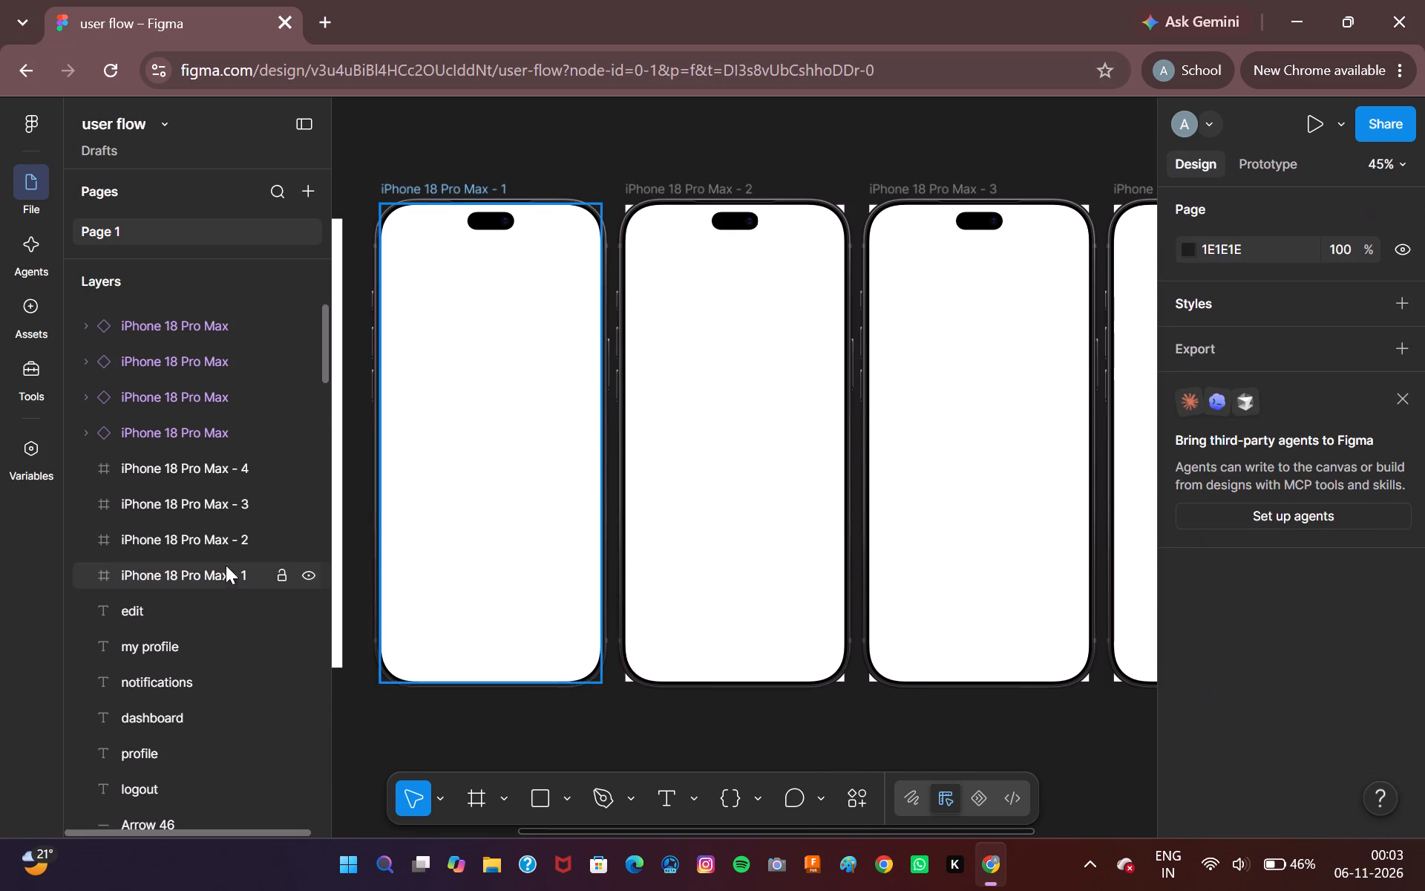
Set the corner radius of the iPhone 18 Pro Max - 2, - 3 and - 4 frames to 30 each.
click(235, 530)
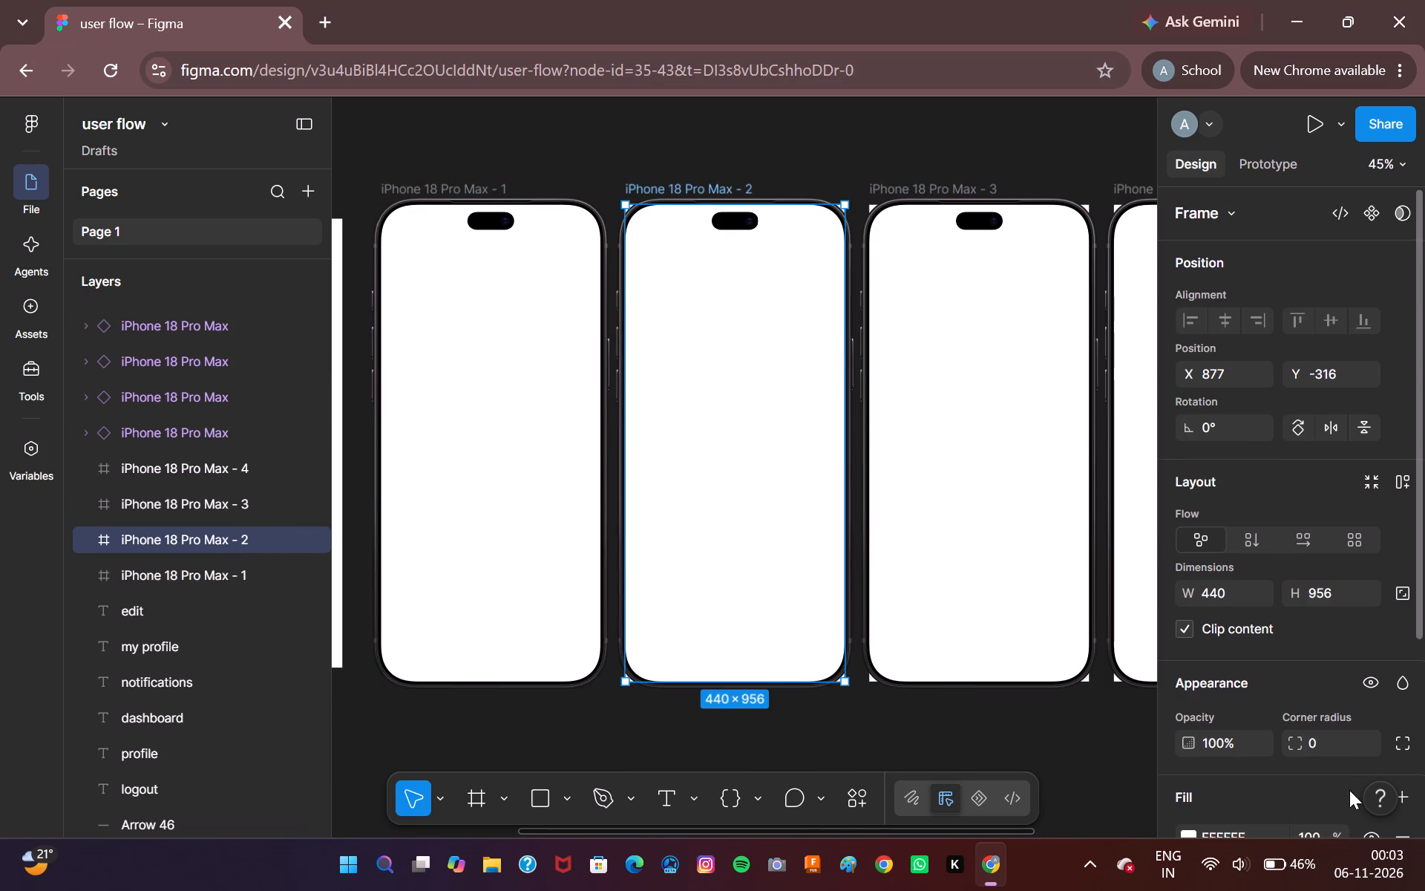
click(1343, 744)
text(30)
key(Return)
click(266, 511)
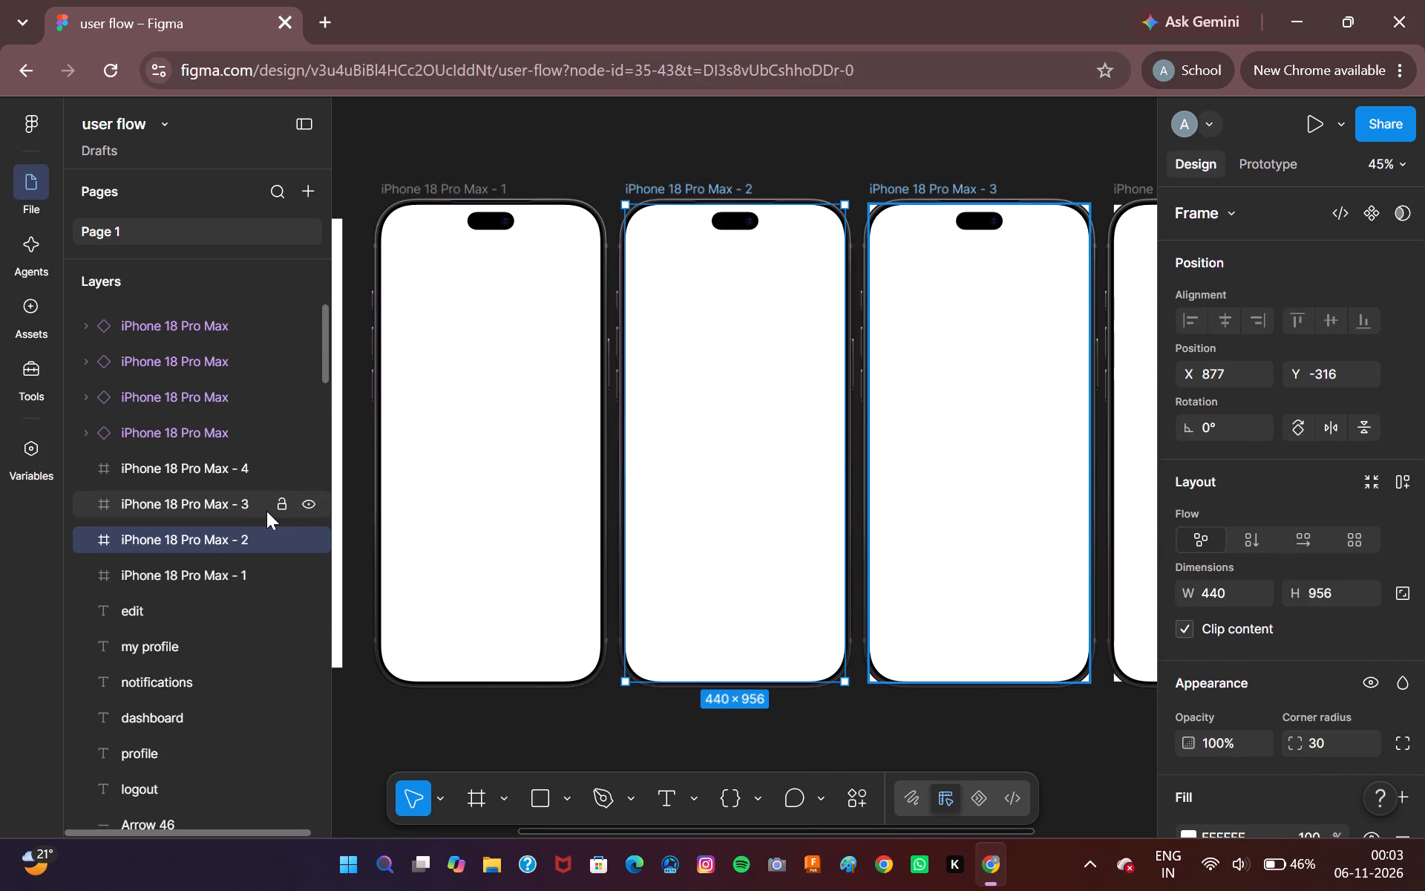
click(1317, 751)
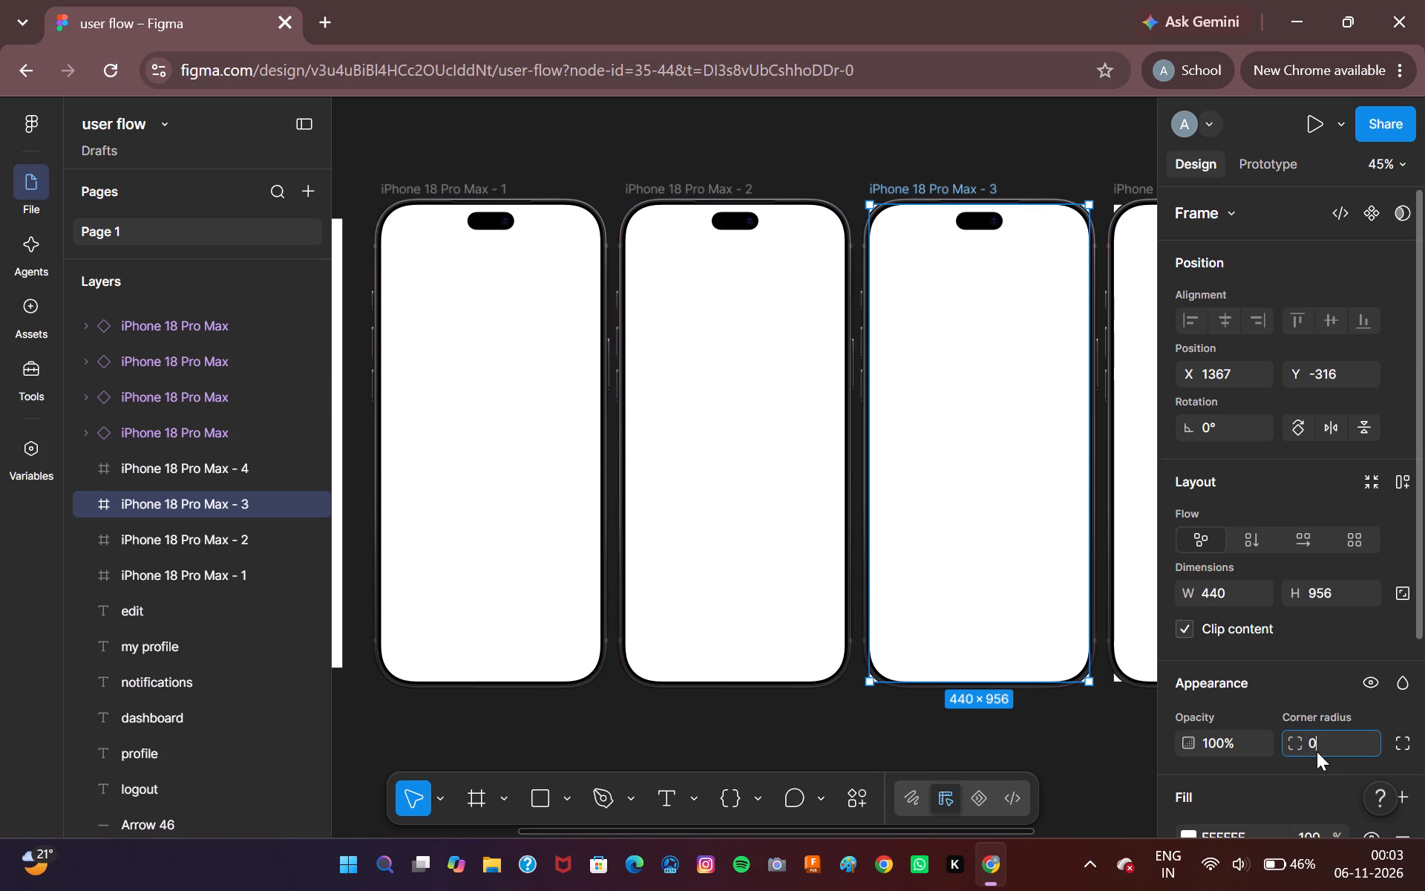
text(30)
key(Return)
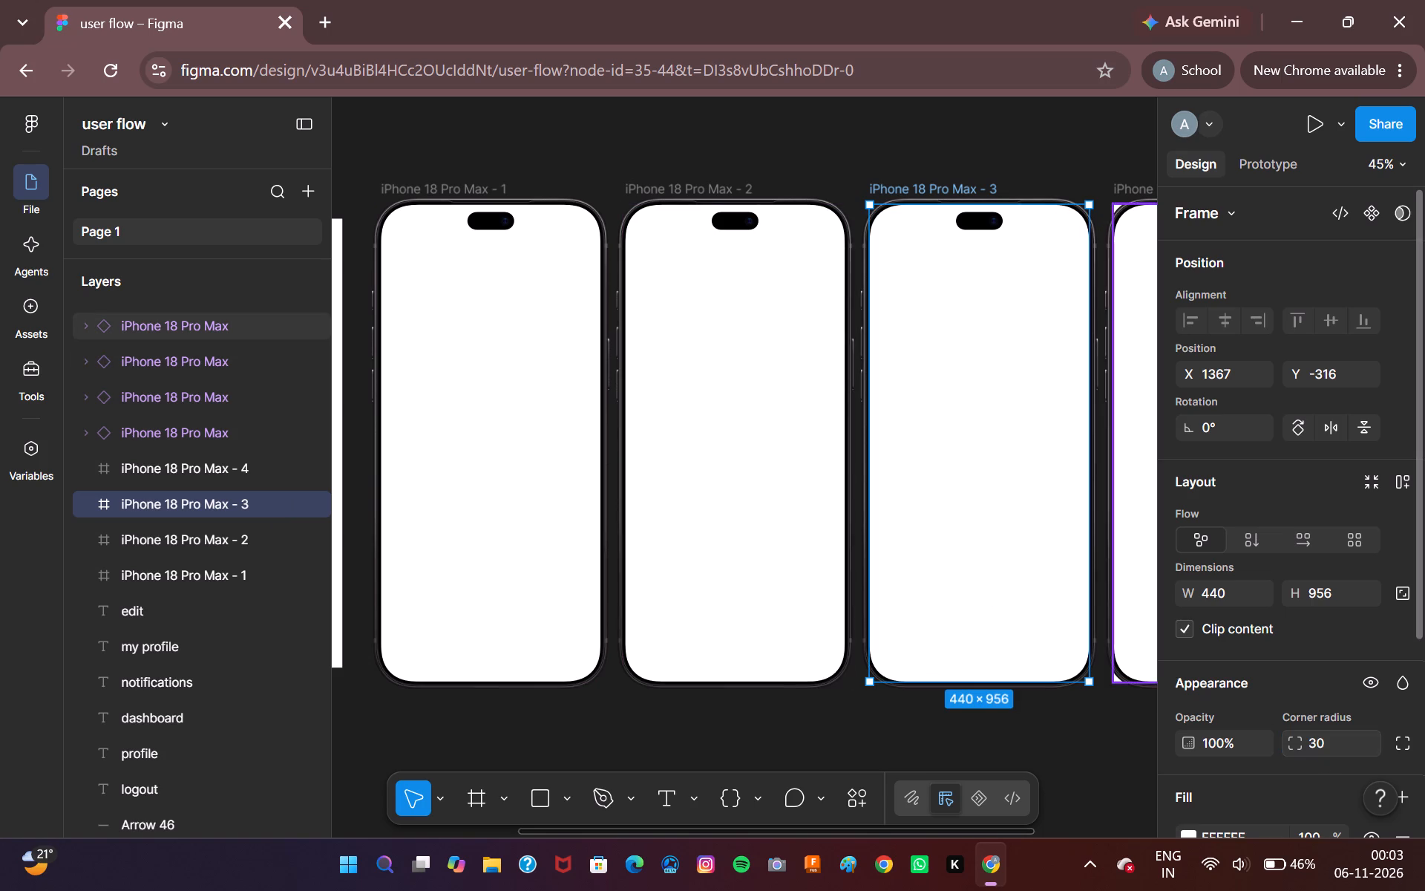
click(201, 462)
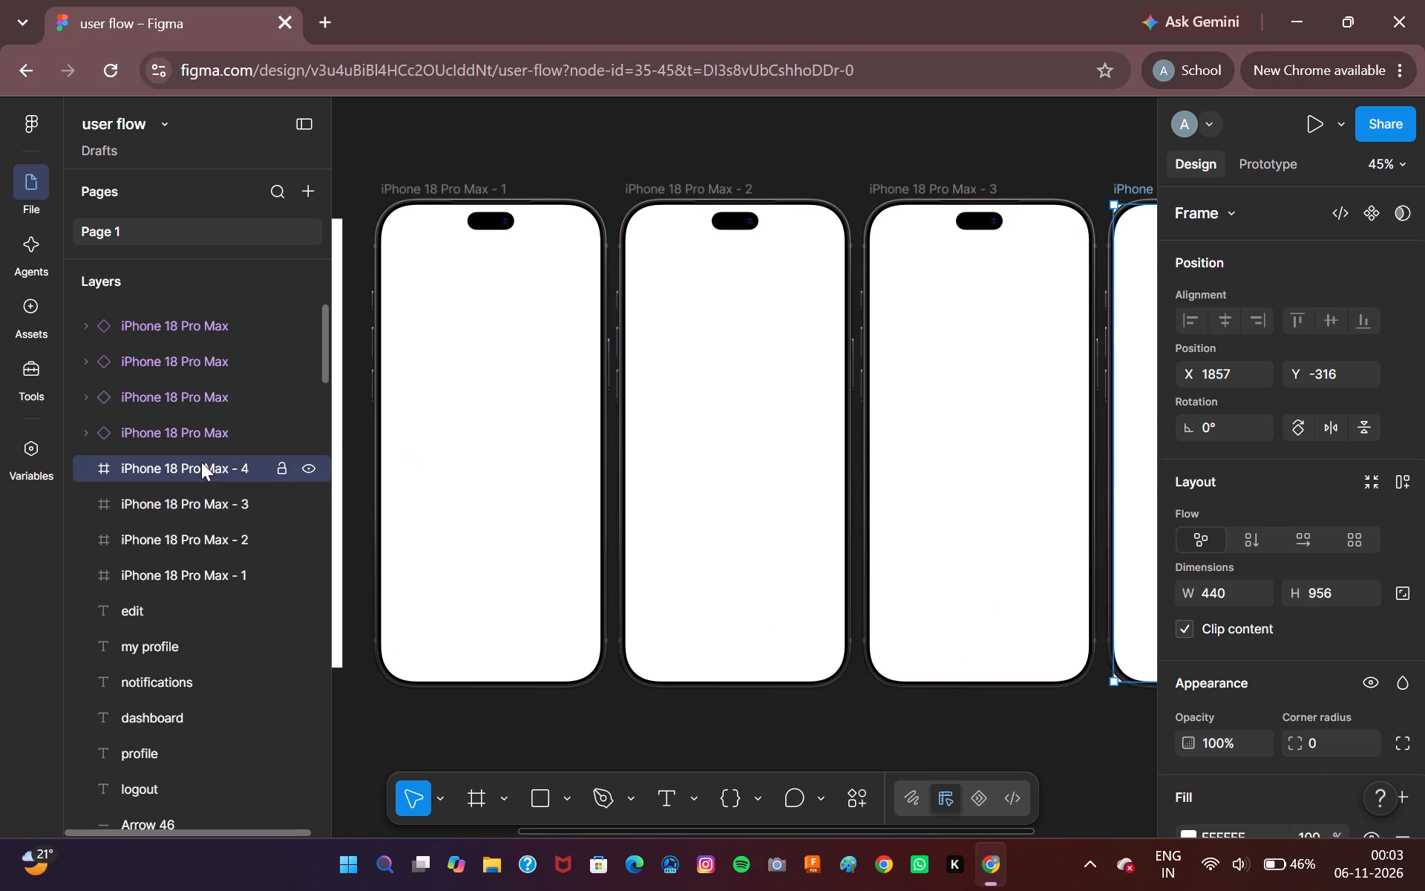
click(1333, 735)
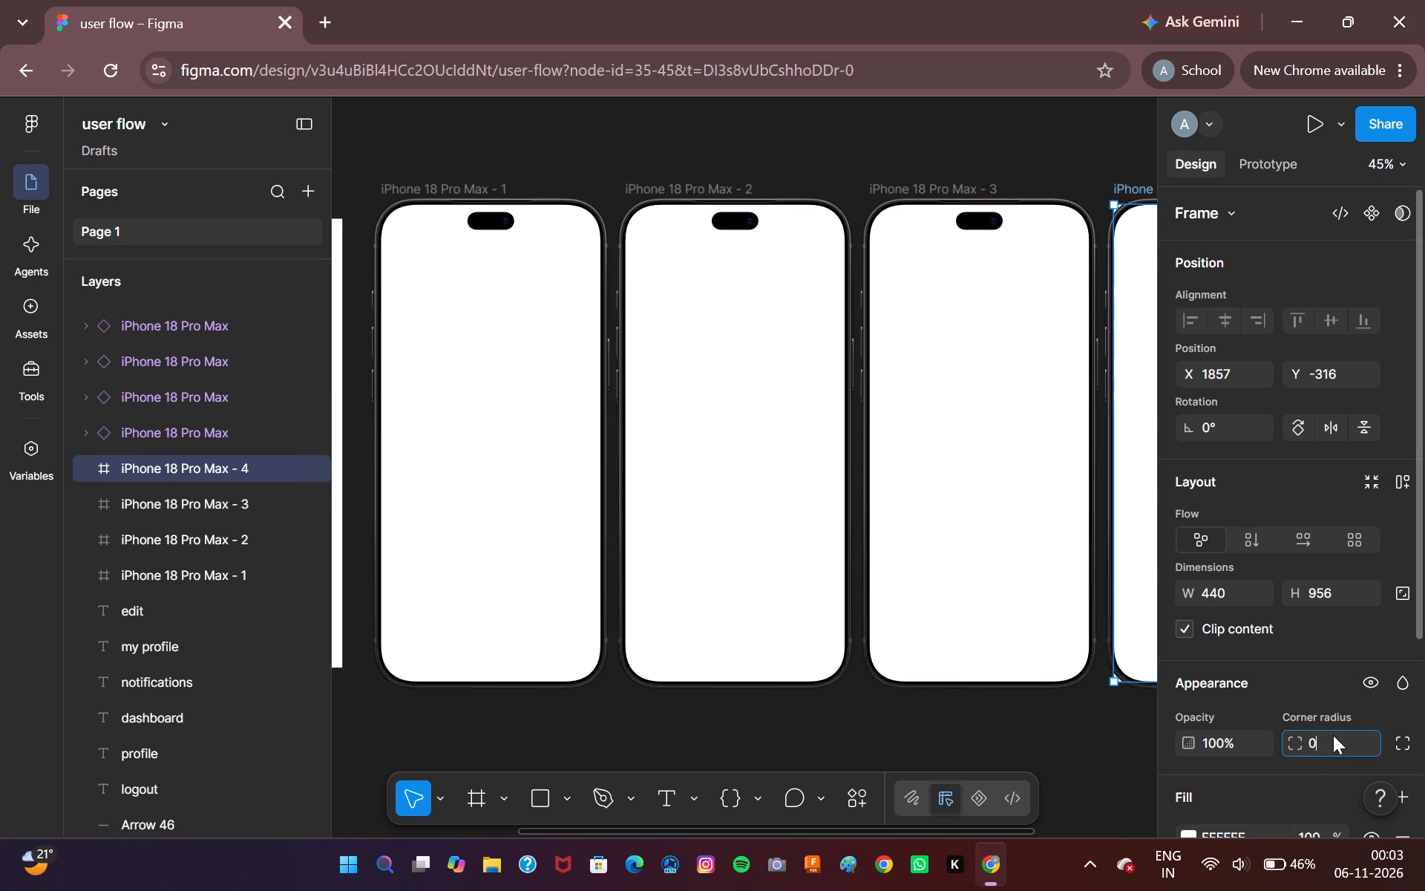
text(30)
key(Return)
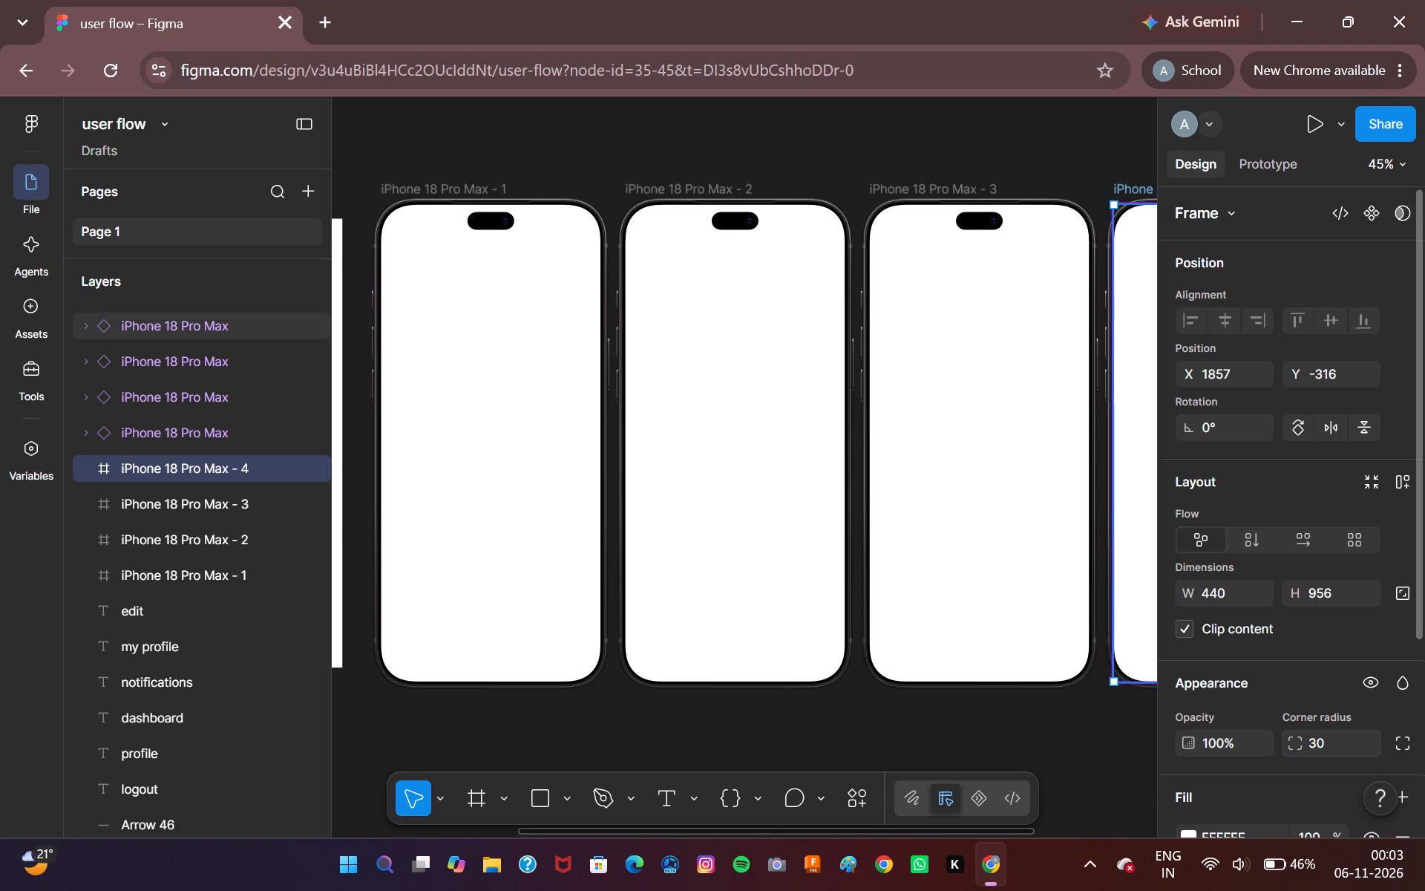
click(482, 723)
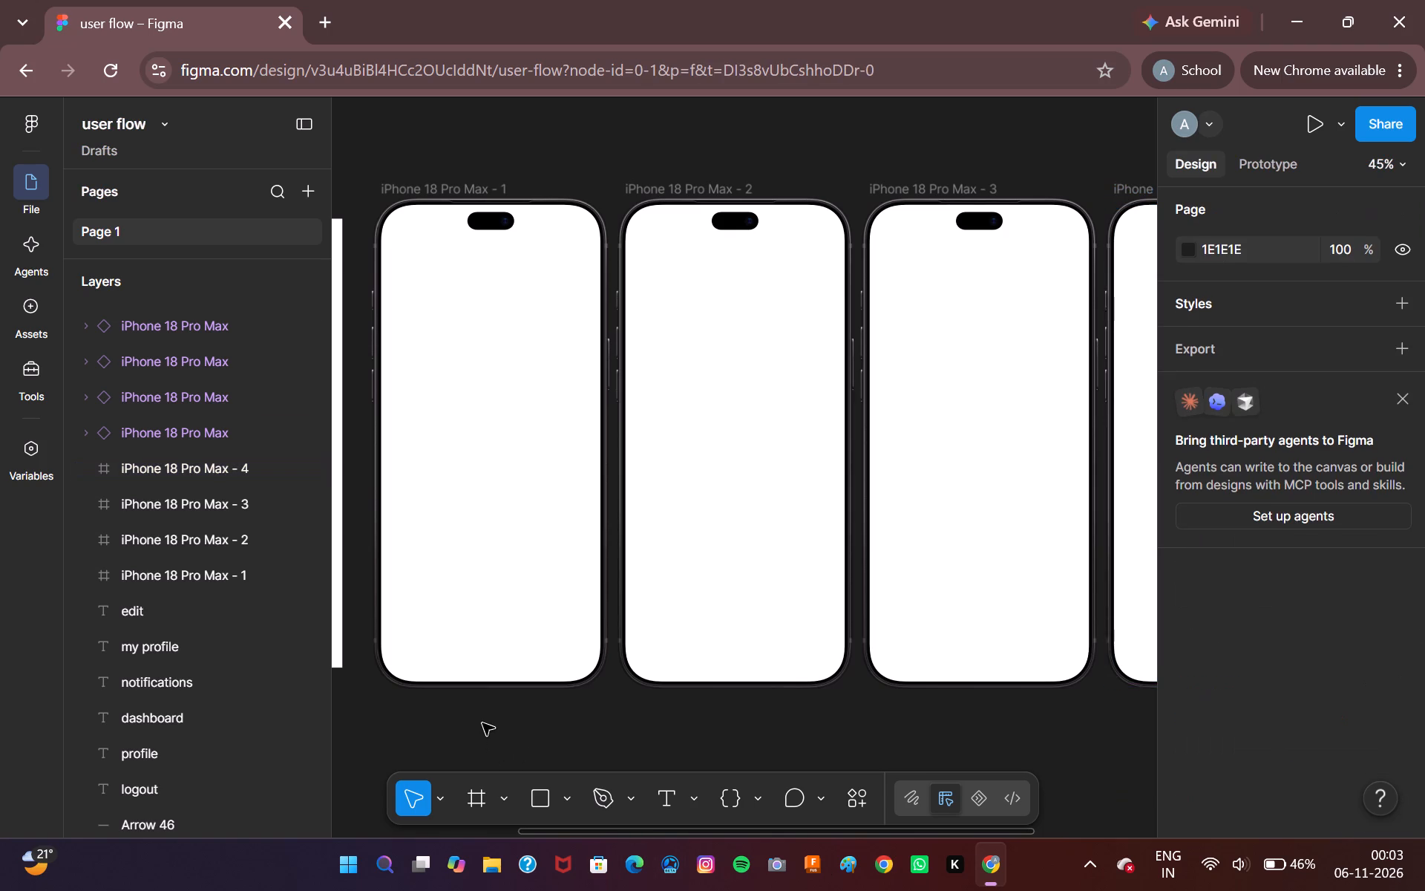
Examine the user flow diagram beside the iPhone 18 Pro Max - 1 frame.
scroll(482, 723, right, 1)
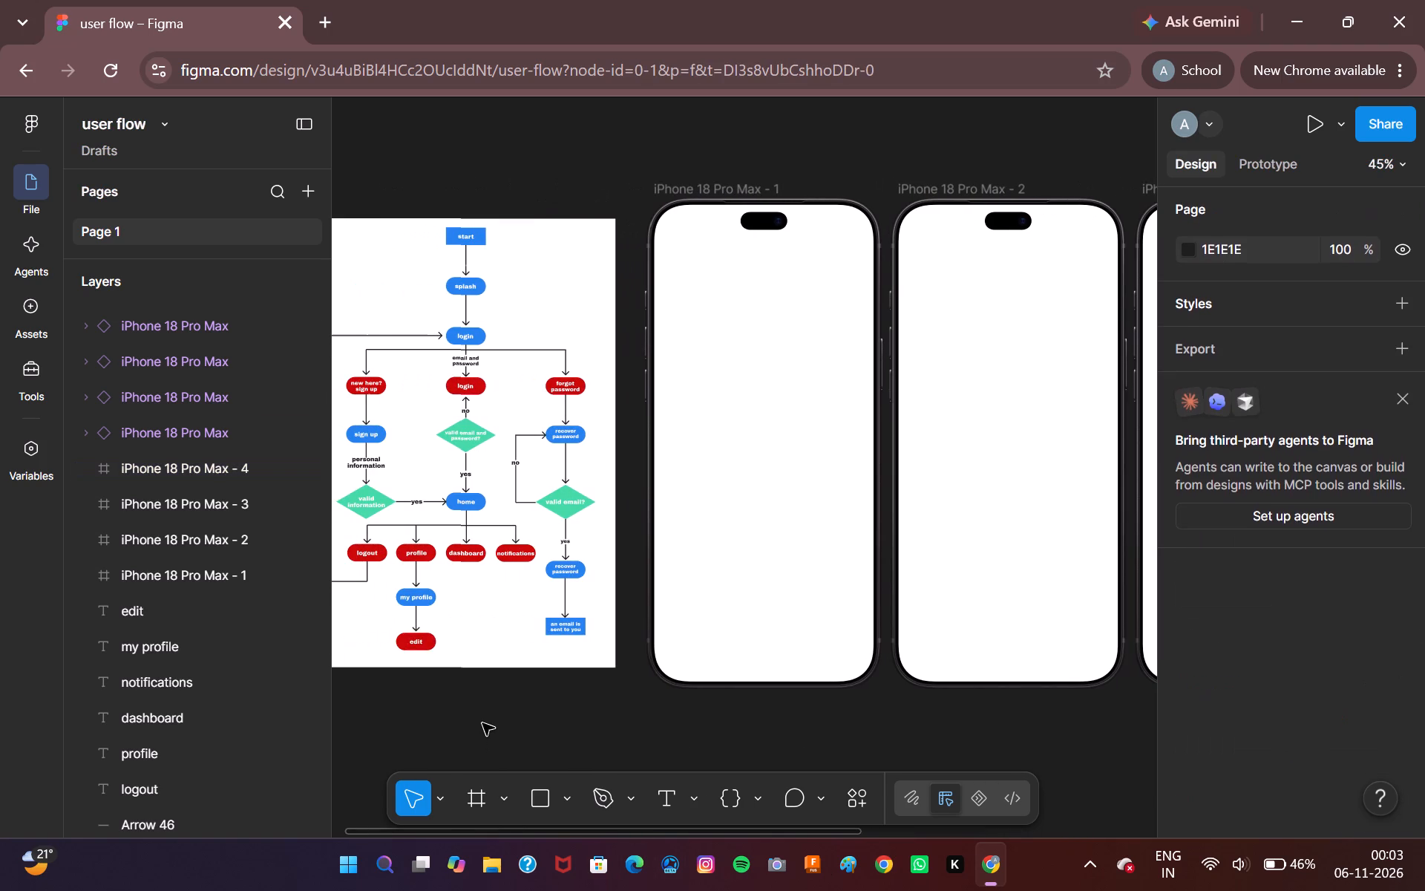
scroll(482, 723, right, 3)
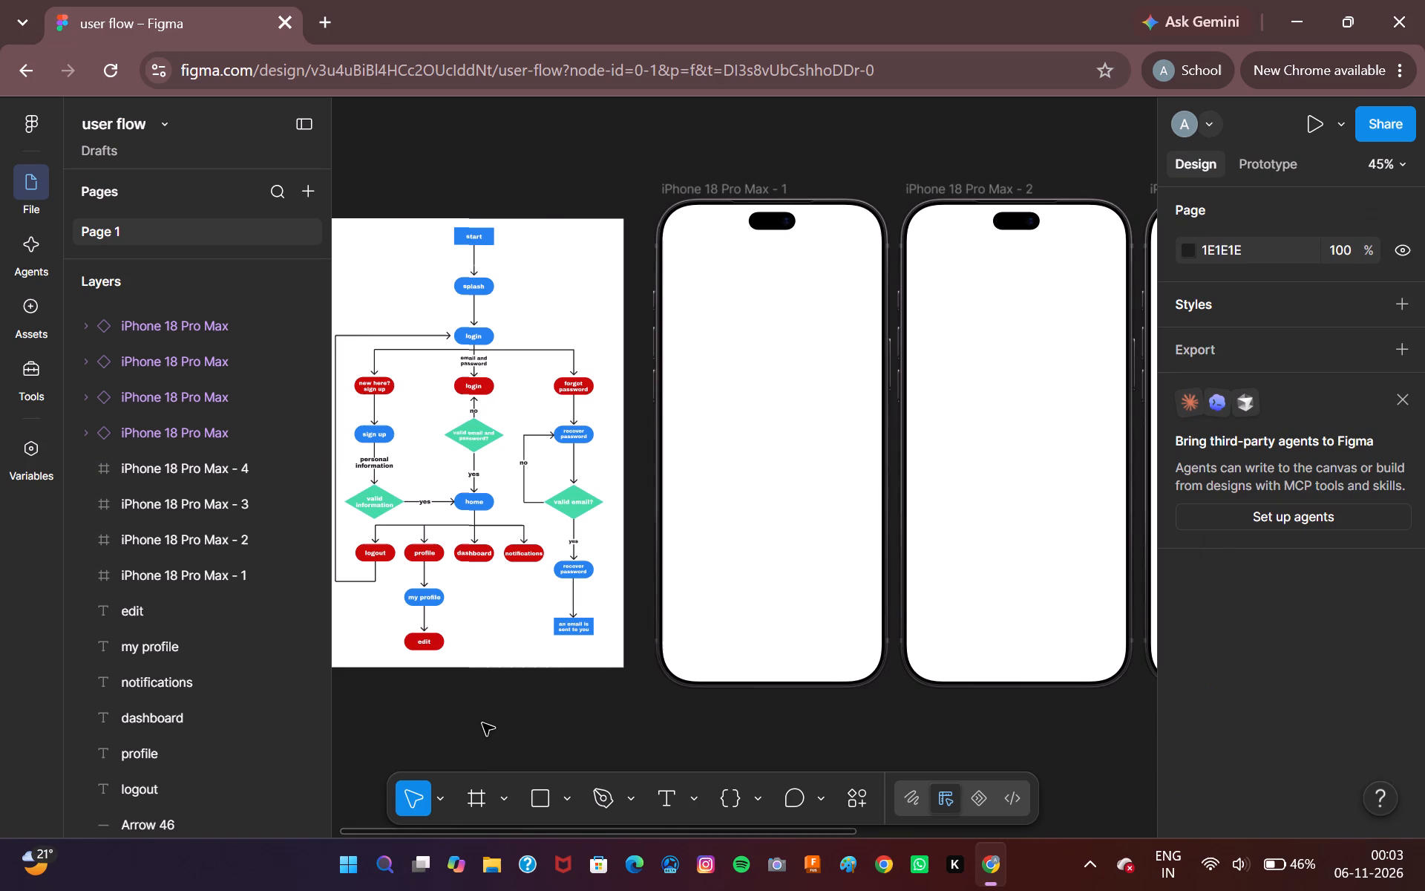
scroll(482, 723, right, 6)
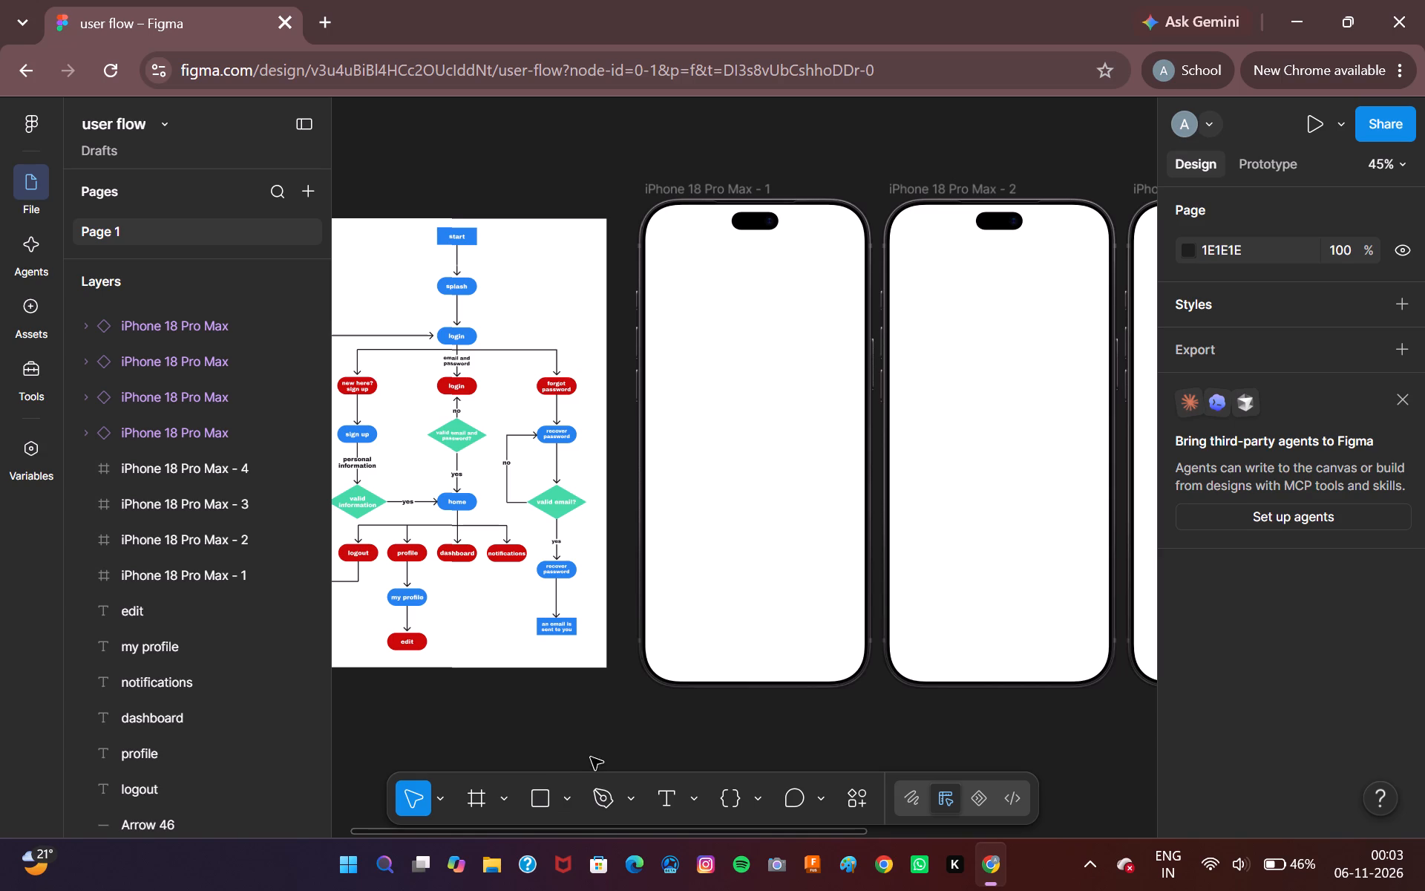
Draw a rectangle about 116 × 53 inside the iPhone 18 Pro Max - 1 frame, just below the camera cutout.
click(214, 584)
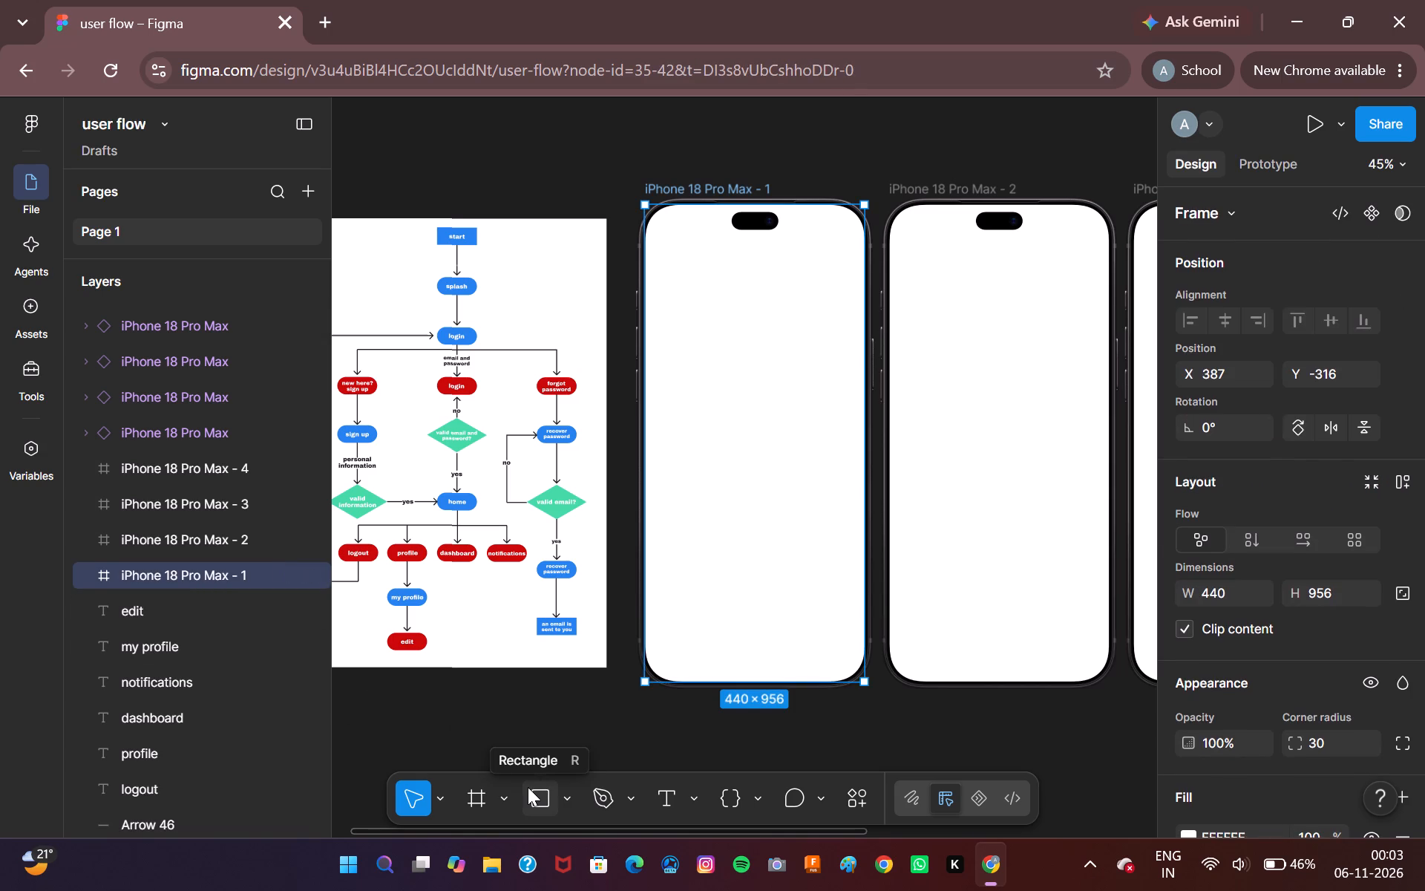
click(537, 797)
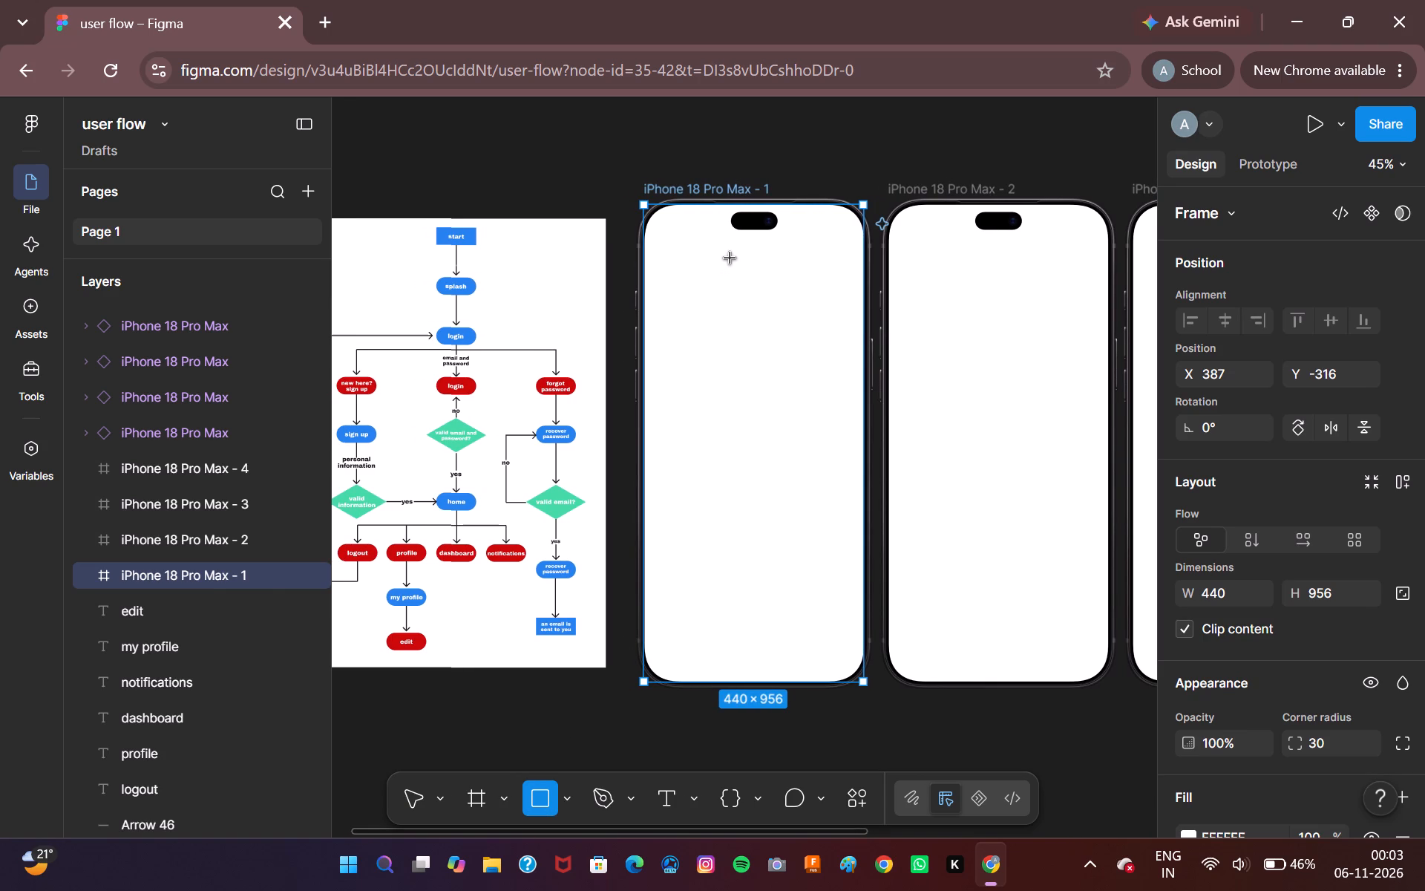
drag(728, 255, 784, 285)
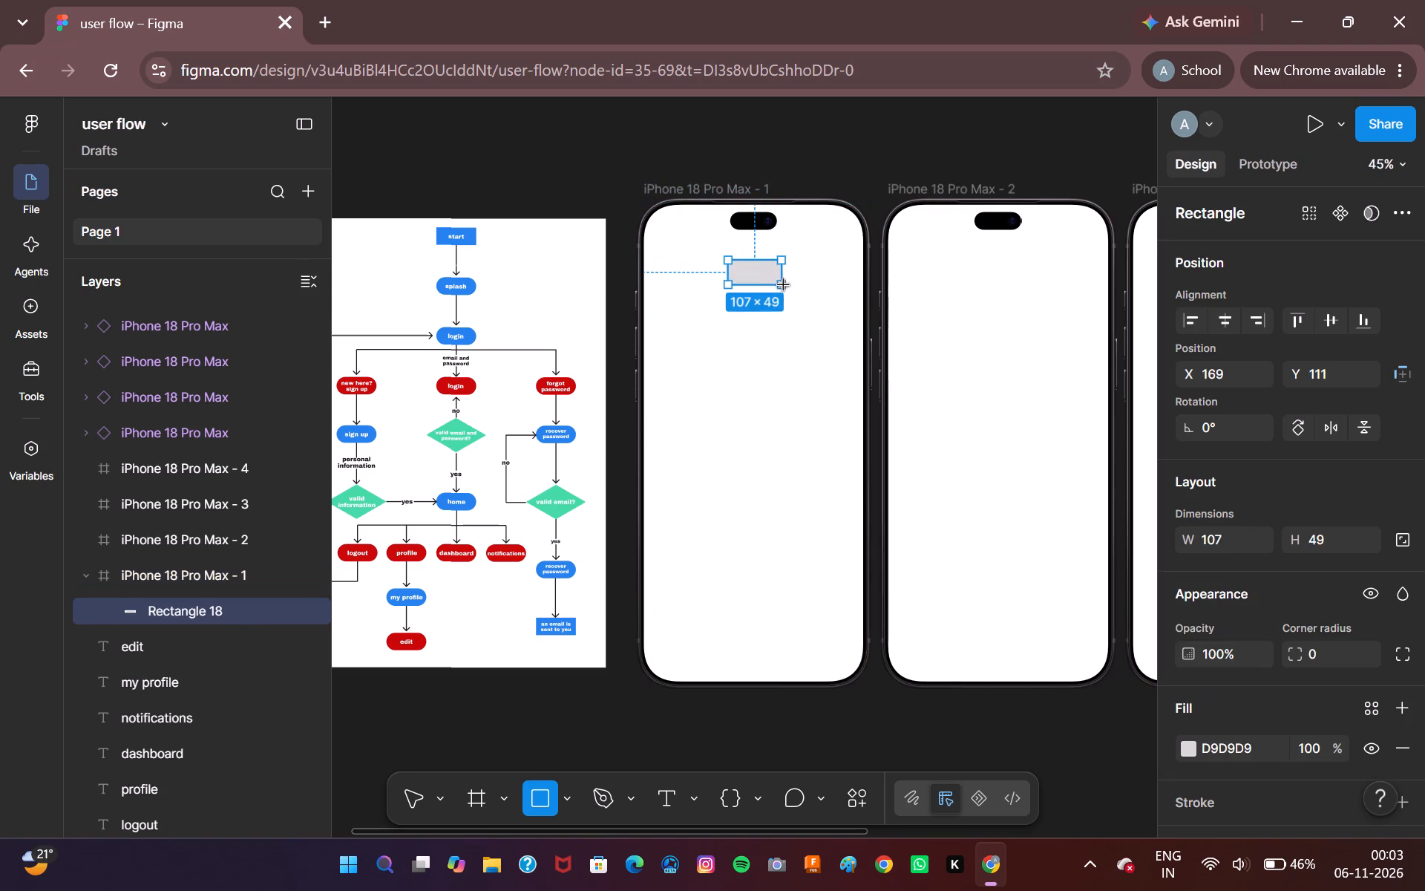
drag(784, 285, 786, 287)
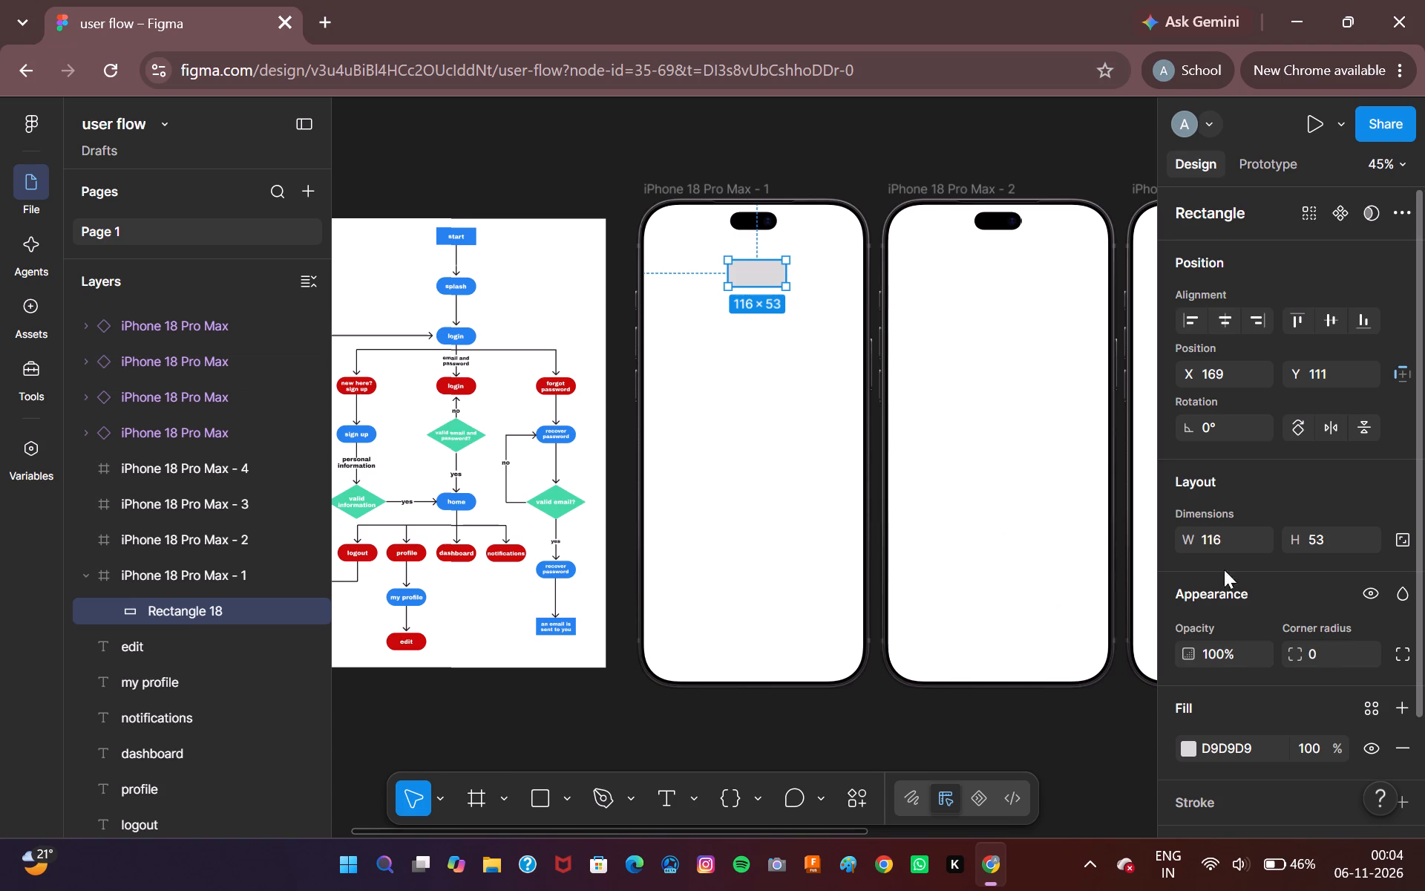
Set the rectangle's size to 120 × 60, then increase its width to 140.
click(1230, 544)
text(120)
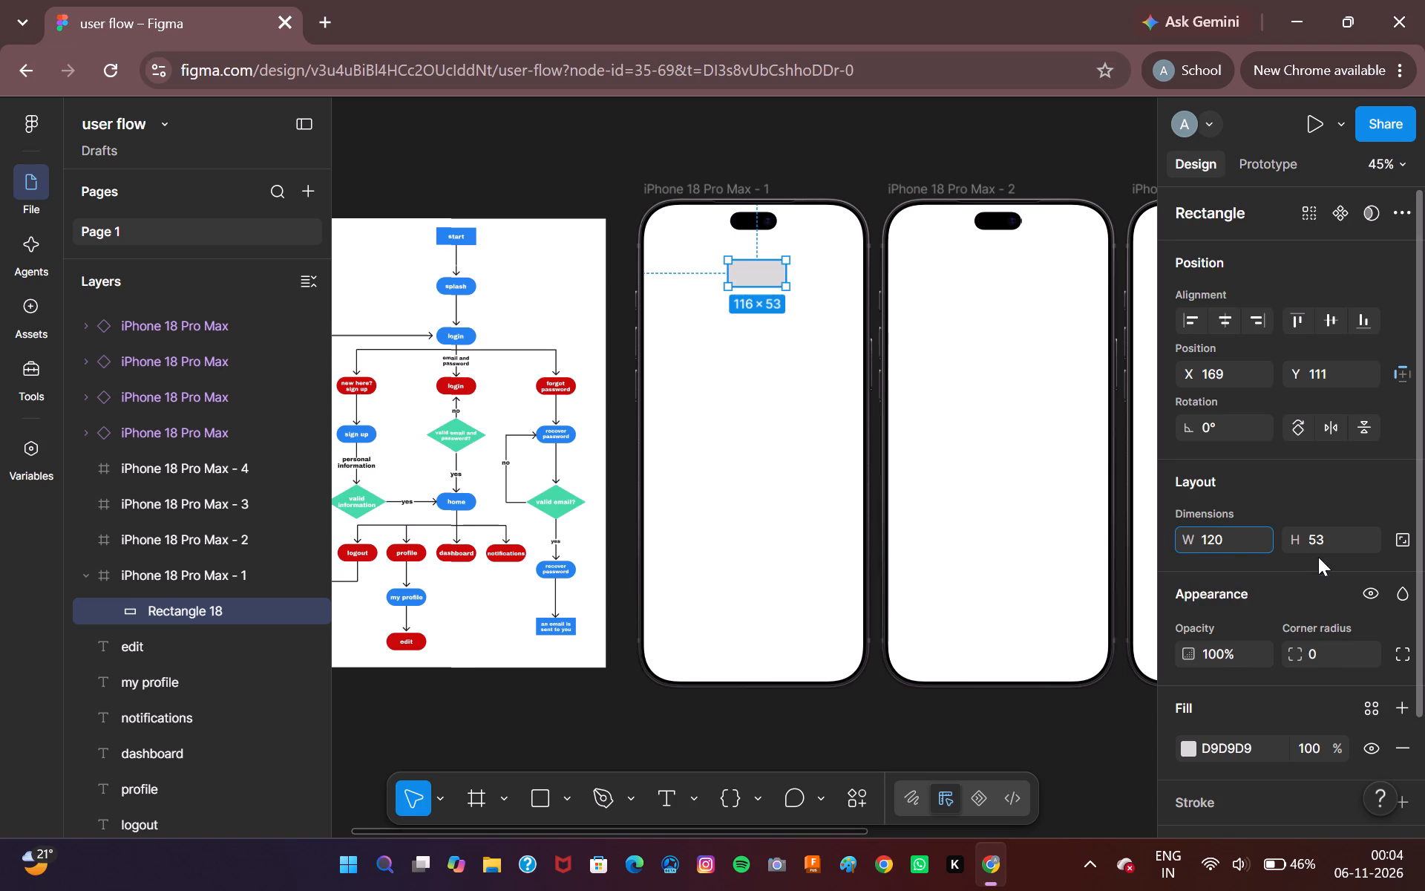
click(1346, 538)
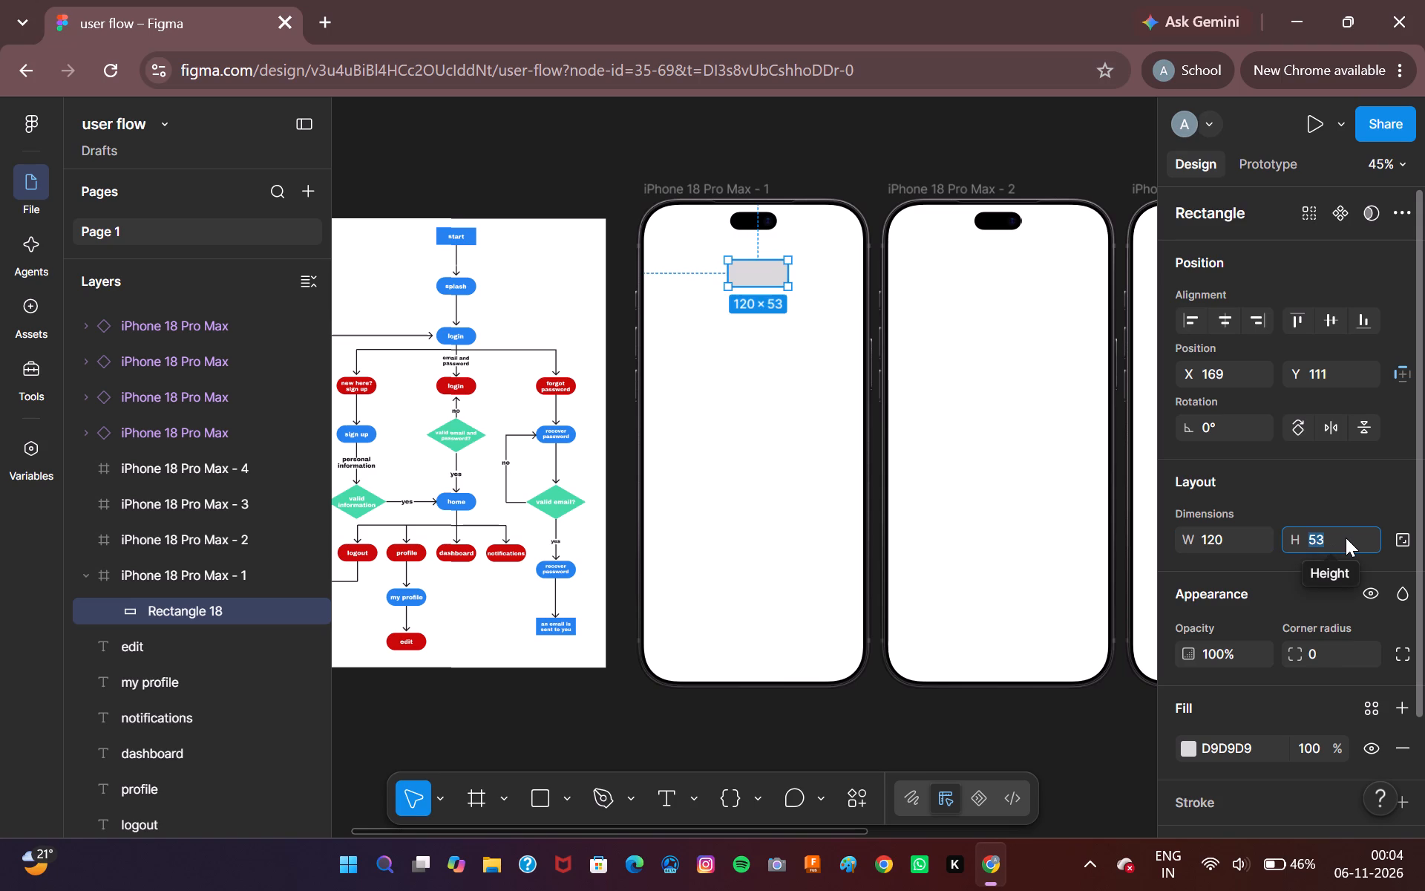
text(60)
key(Return)
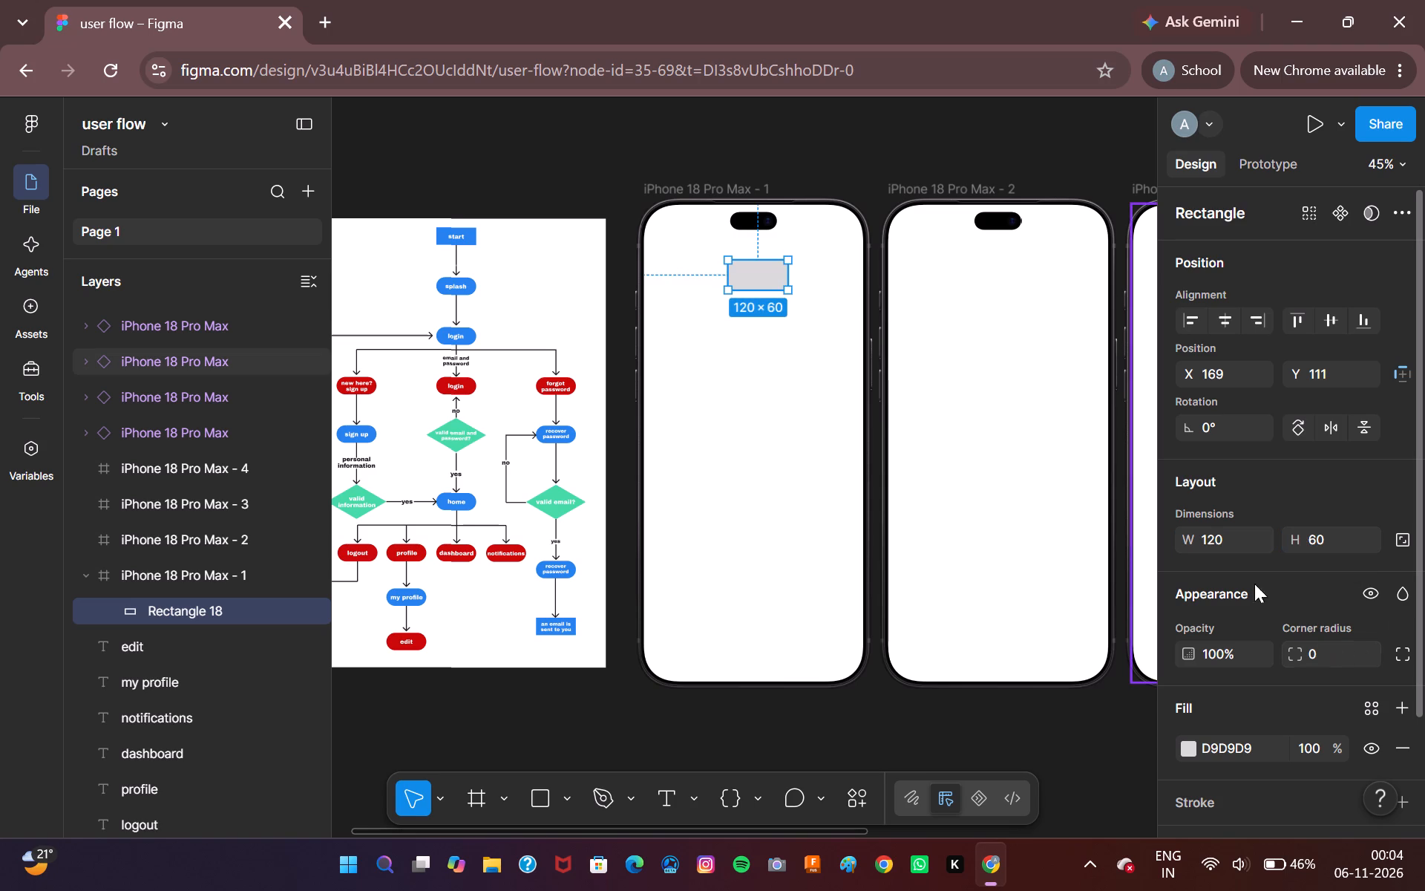
click(1225, 542)
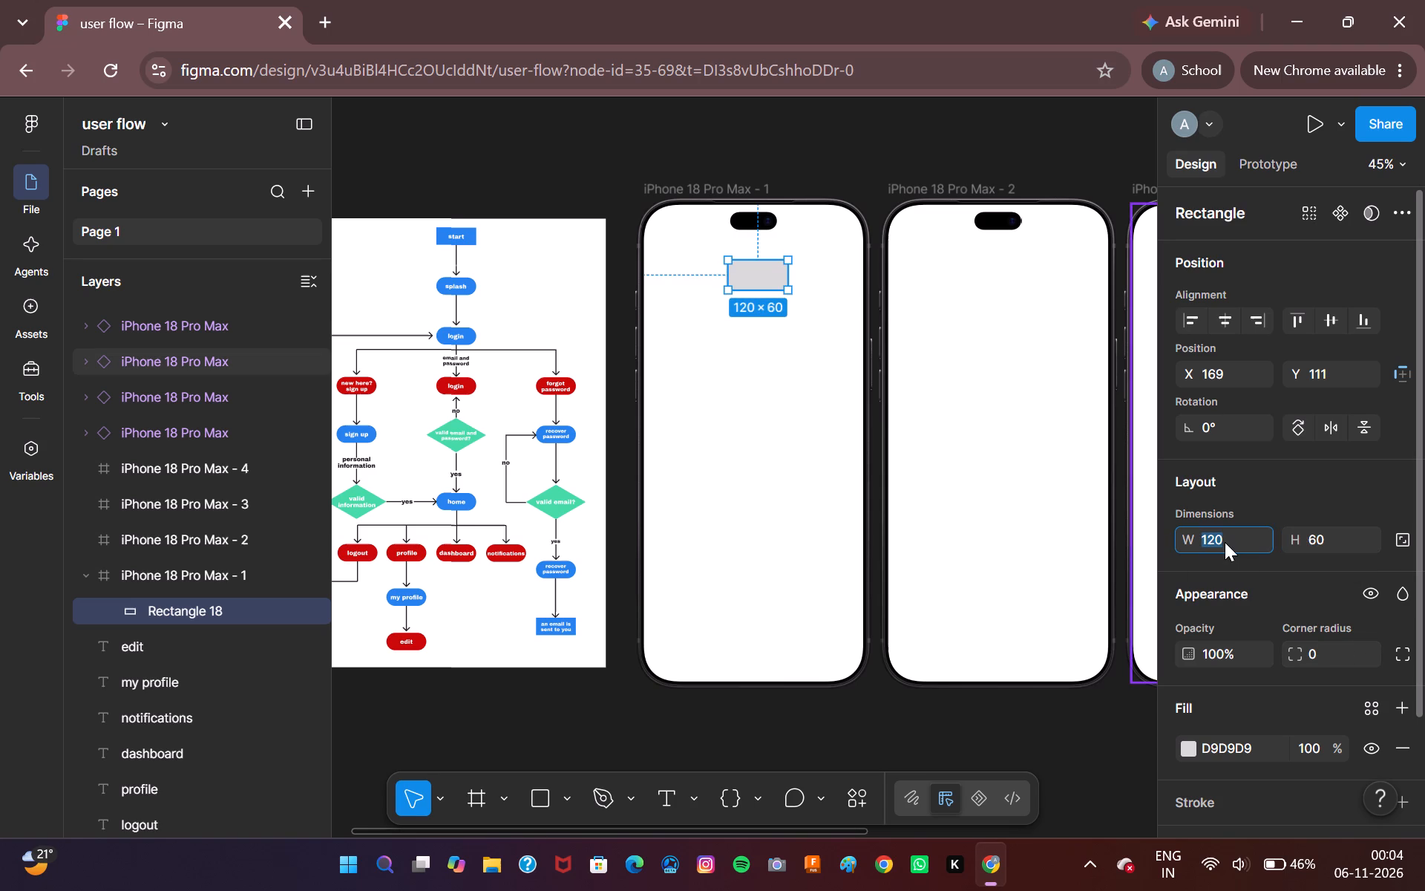
text(140)
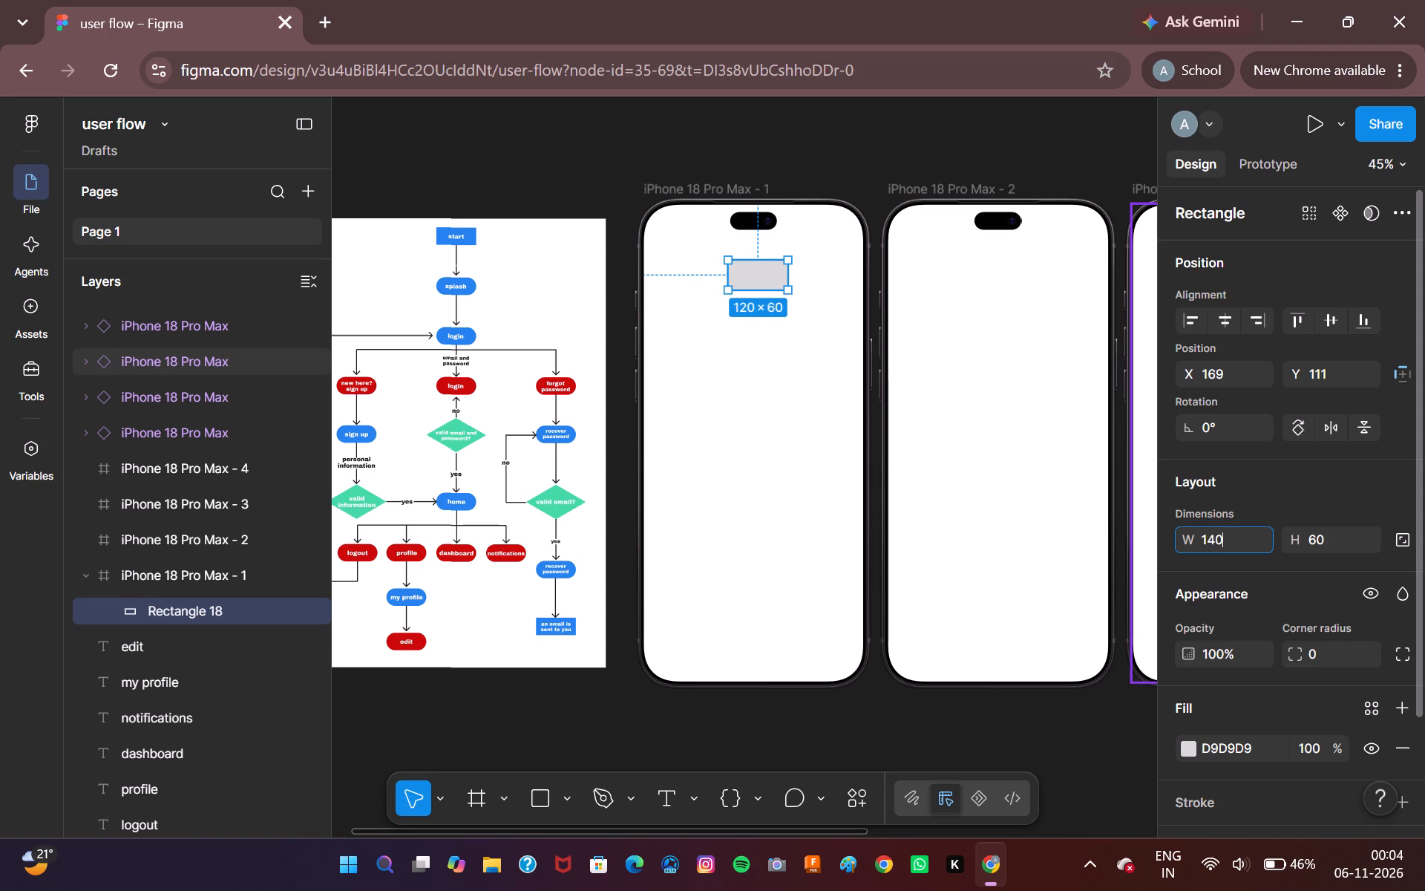
key(Return)
Set the rectangle's corner radius to 30.
click(1328, 656)
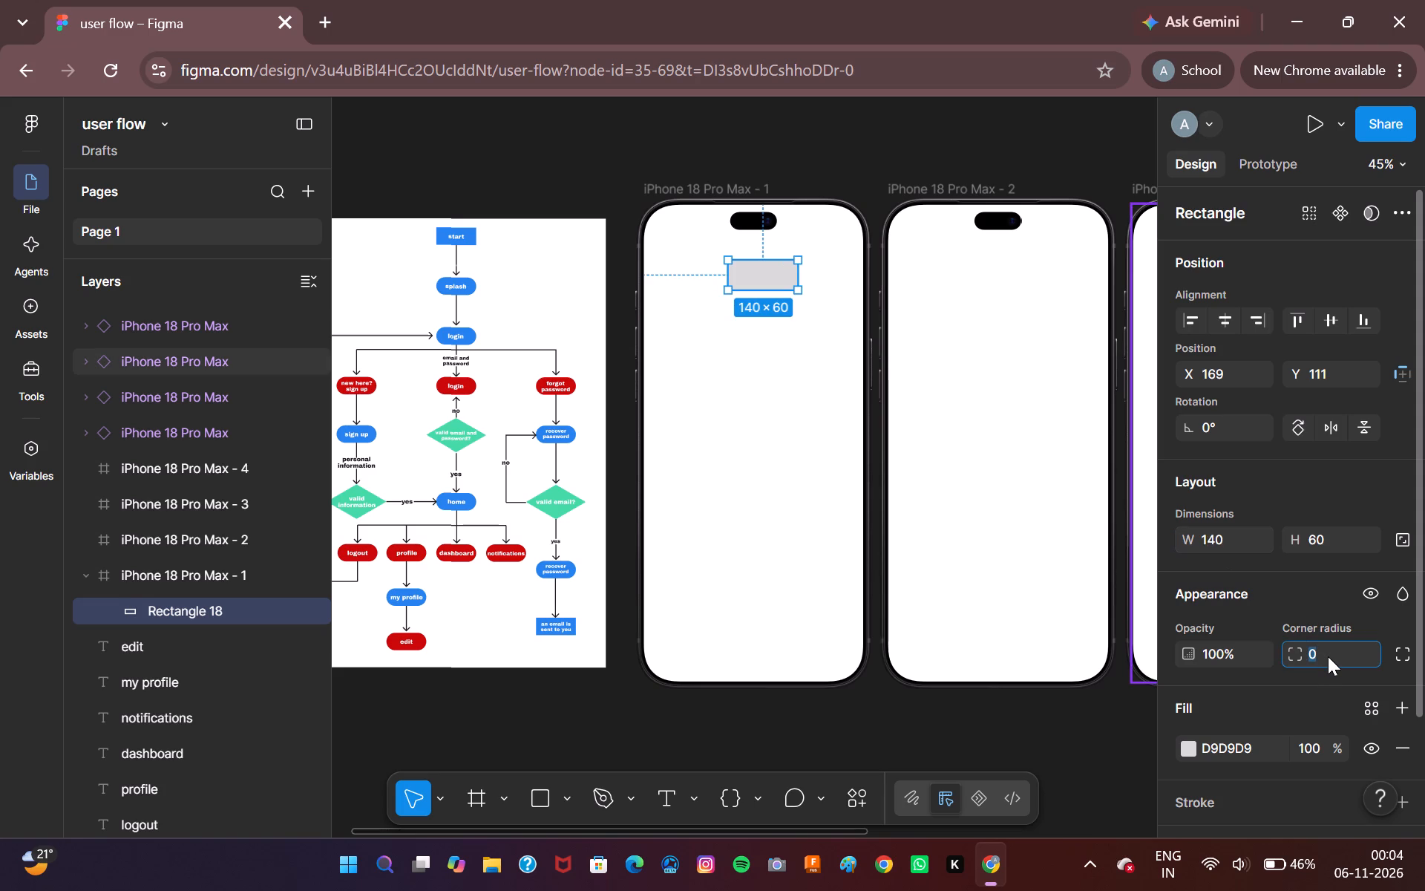
text(30)
key(Return)
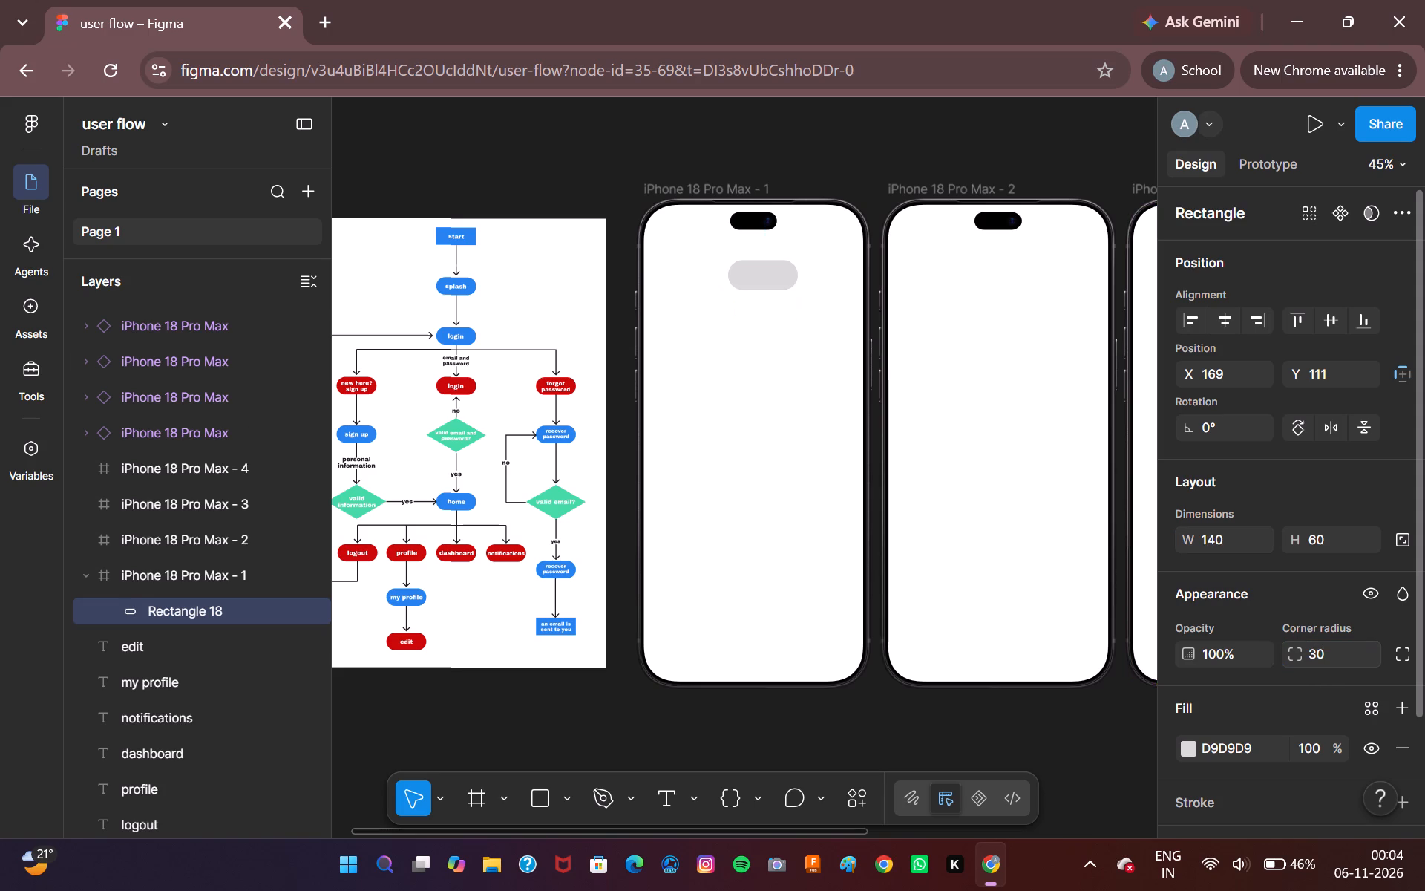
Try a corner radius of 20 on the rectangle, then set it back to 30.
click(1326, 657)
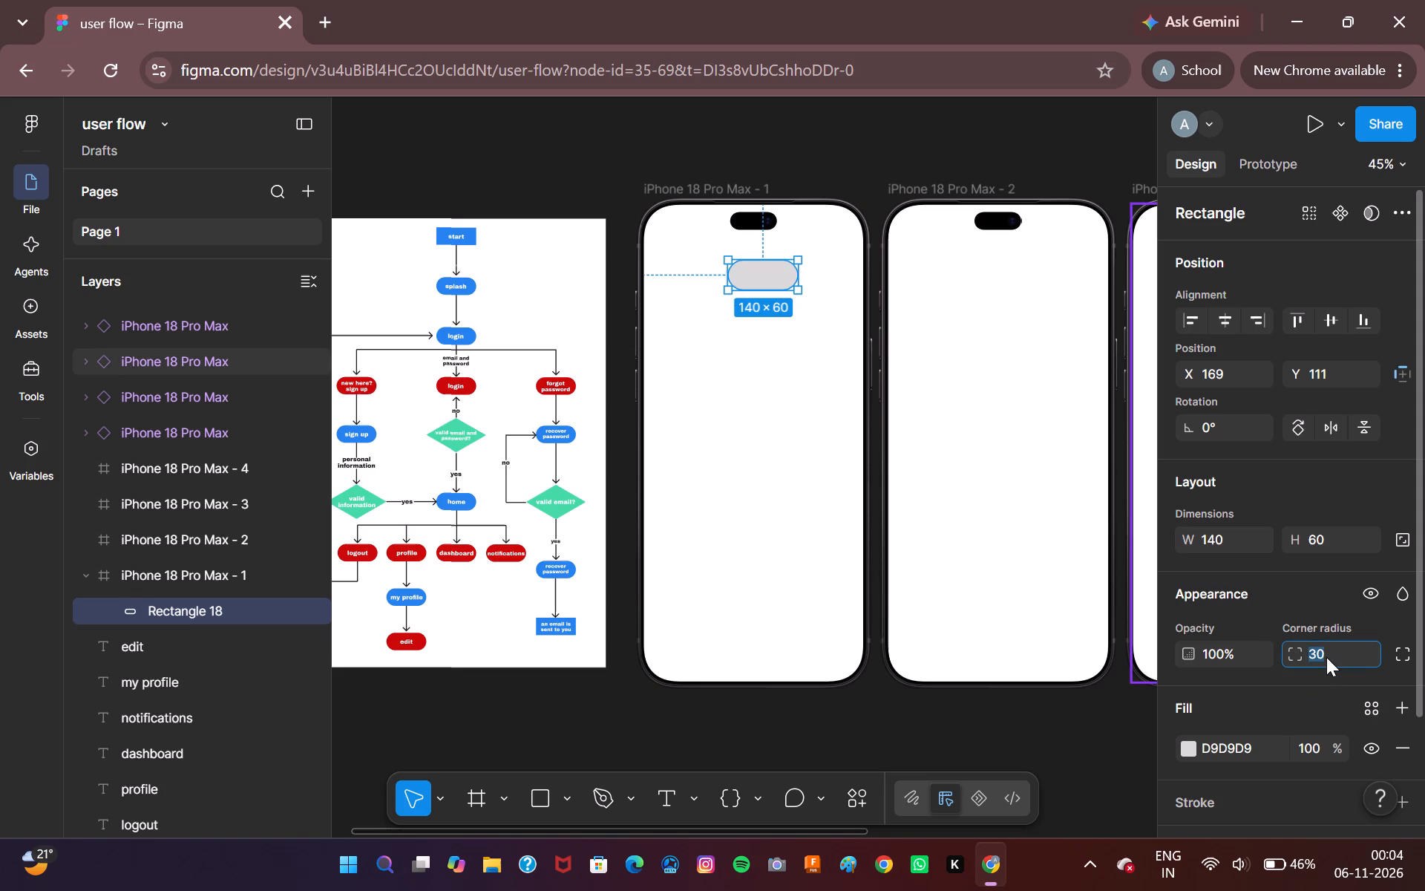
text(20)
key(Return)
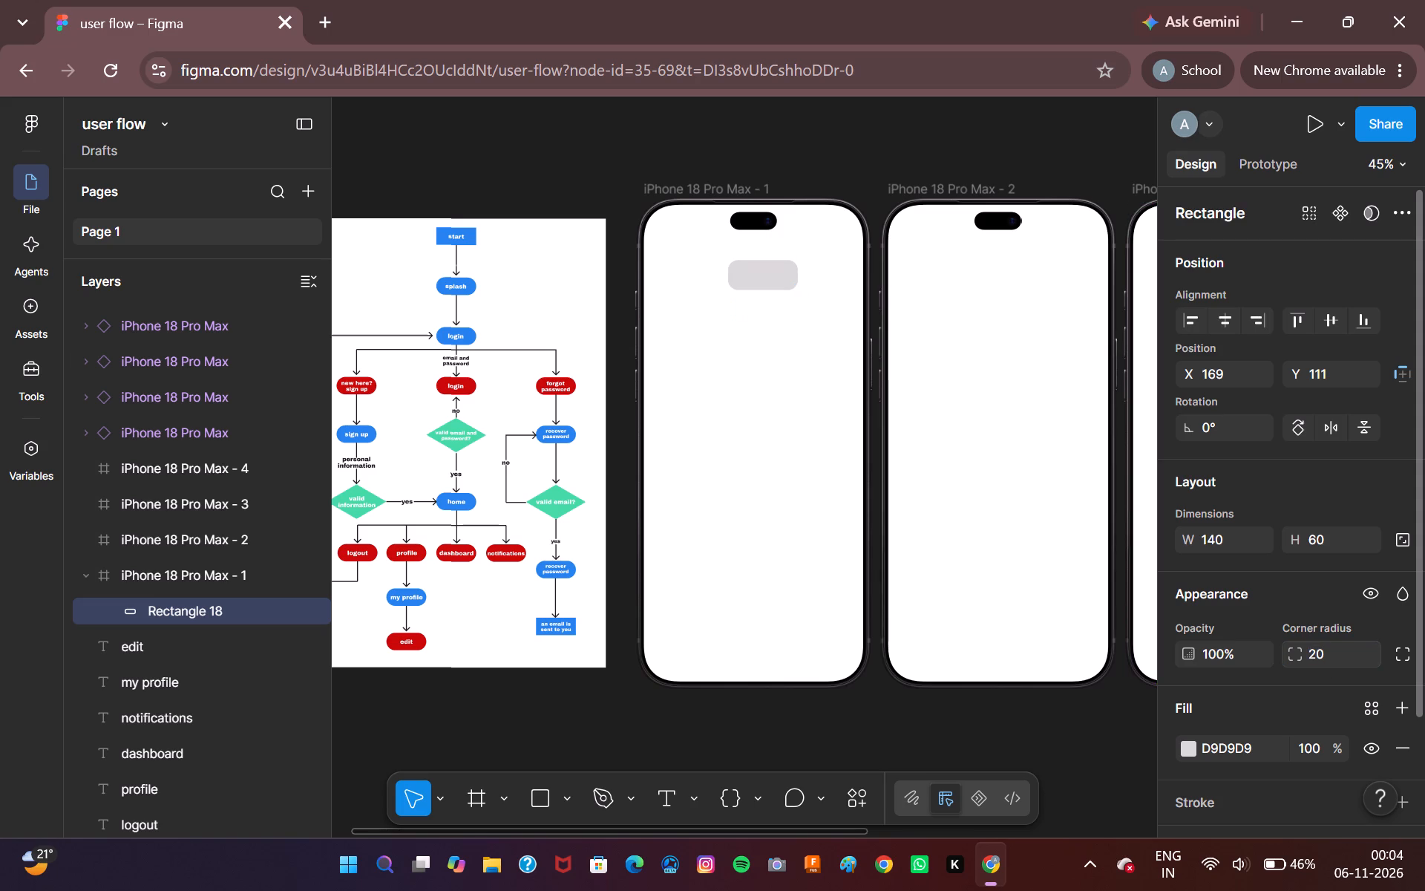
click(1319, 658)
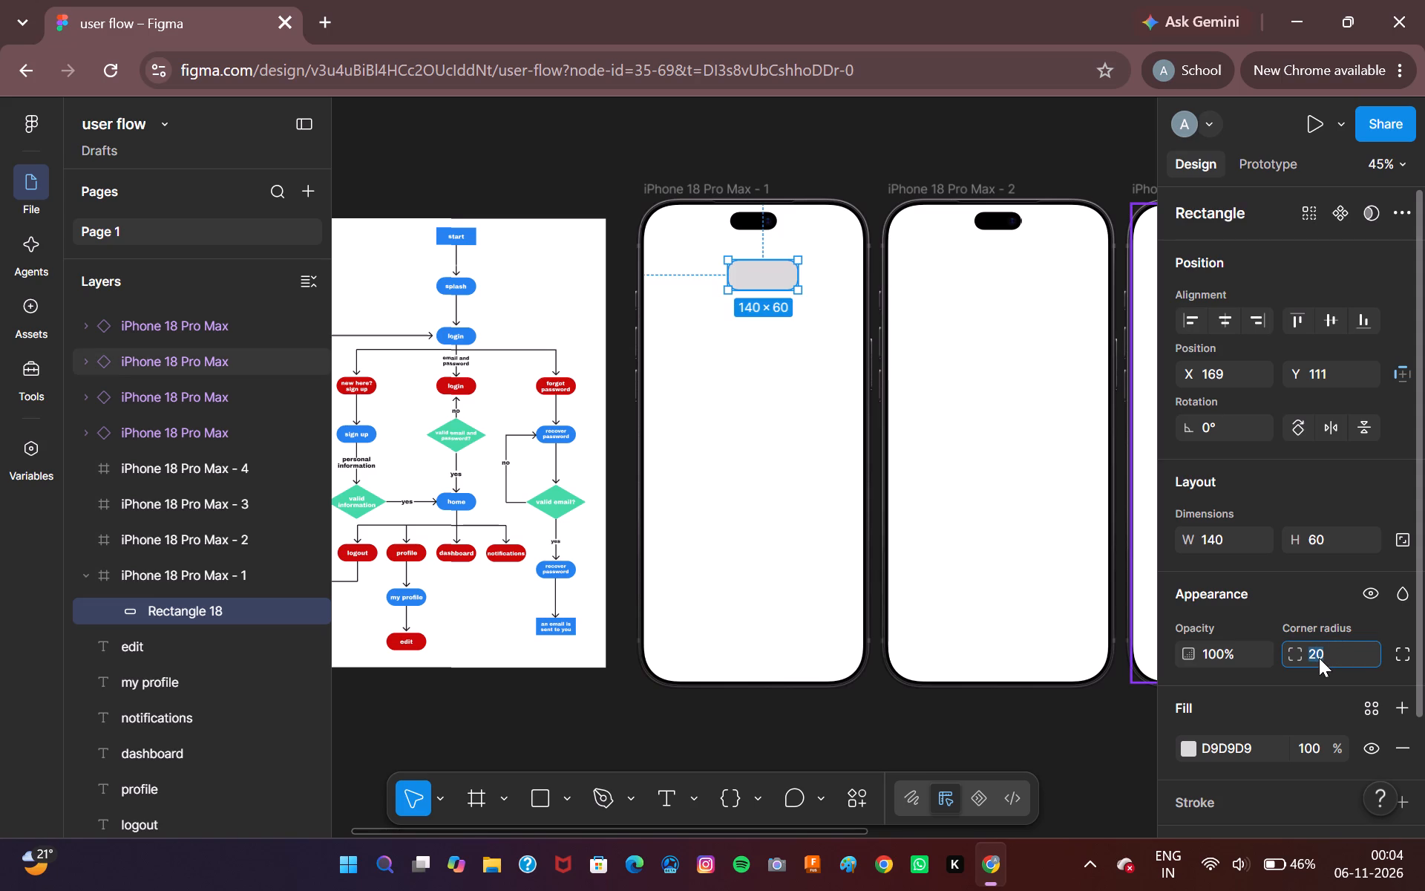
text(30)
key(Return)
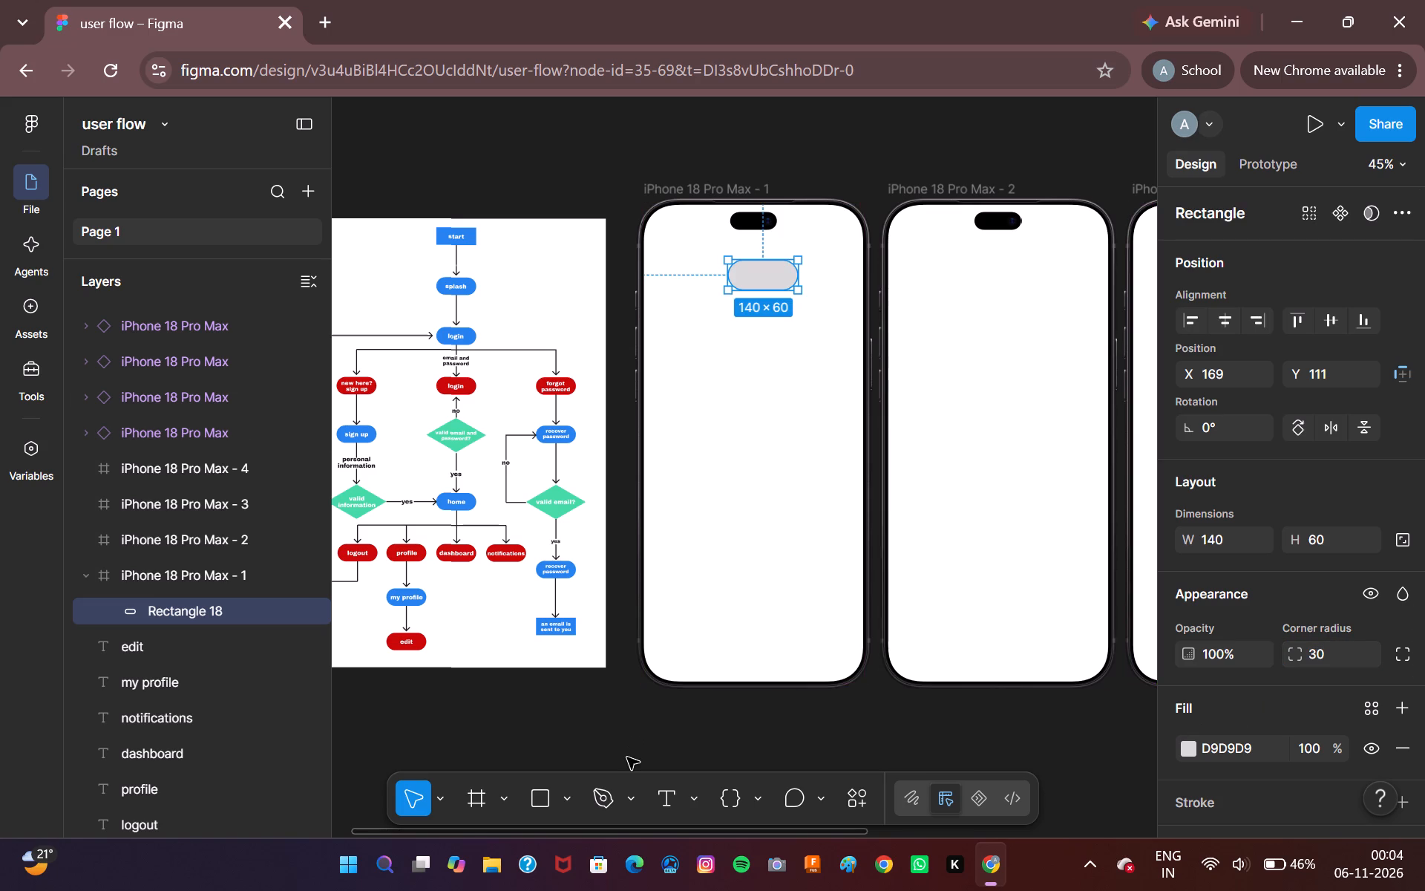
Move the rounded rectangle to X 150, Y 106, centred horizontally in the iPhone 18 Pro Max - 1 frame.
scroll(626, 714, up, 1)
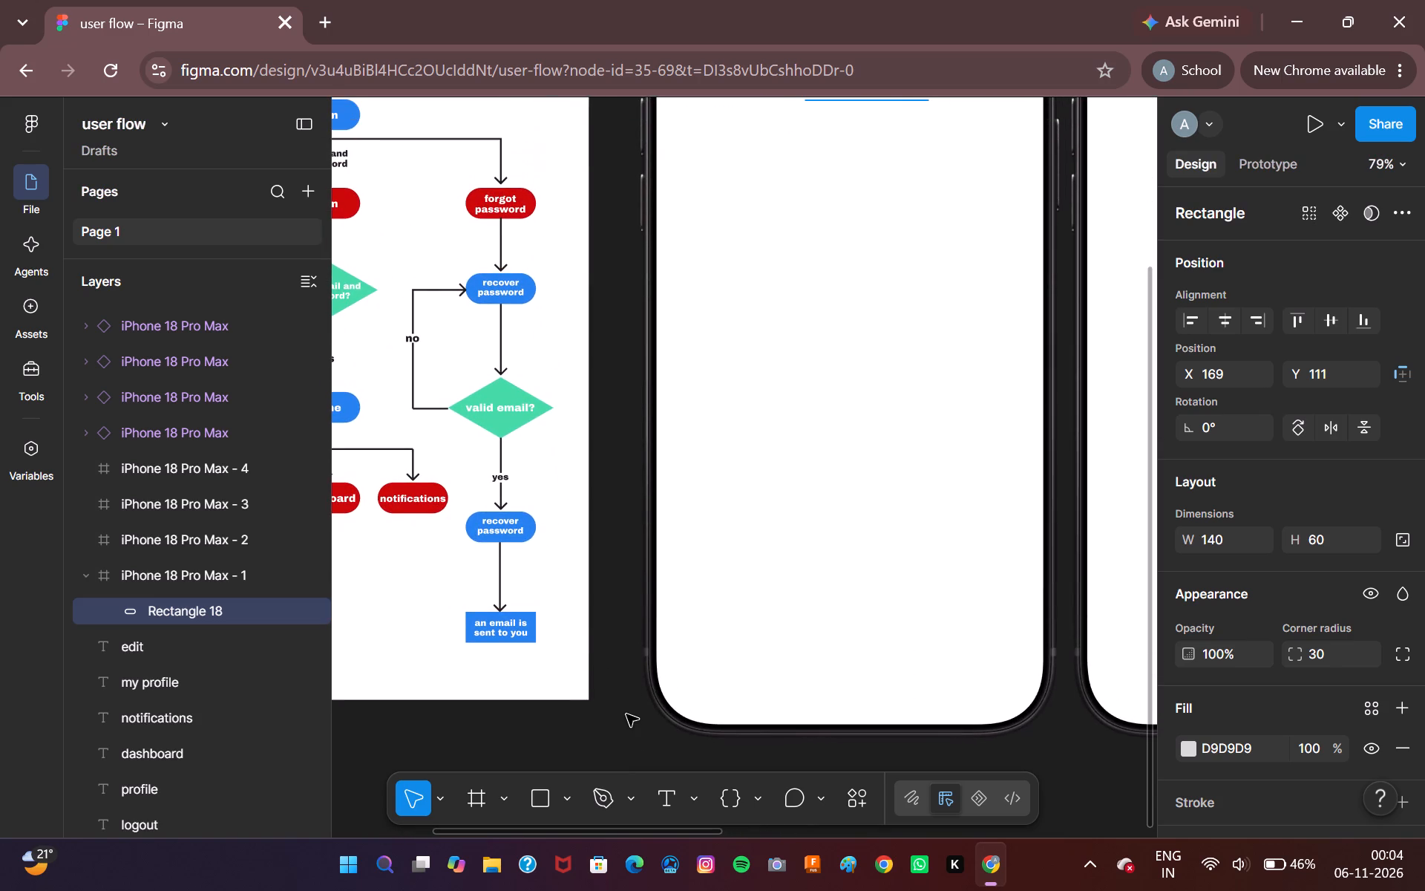
scroll(626, 714, up, 2)
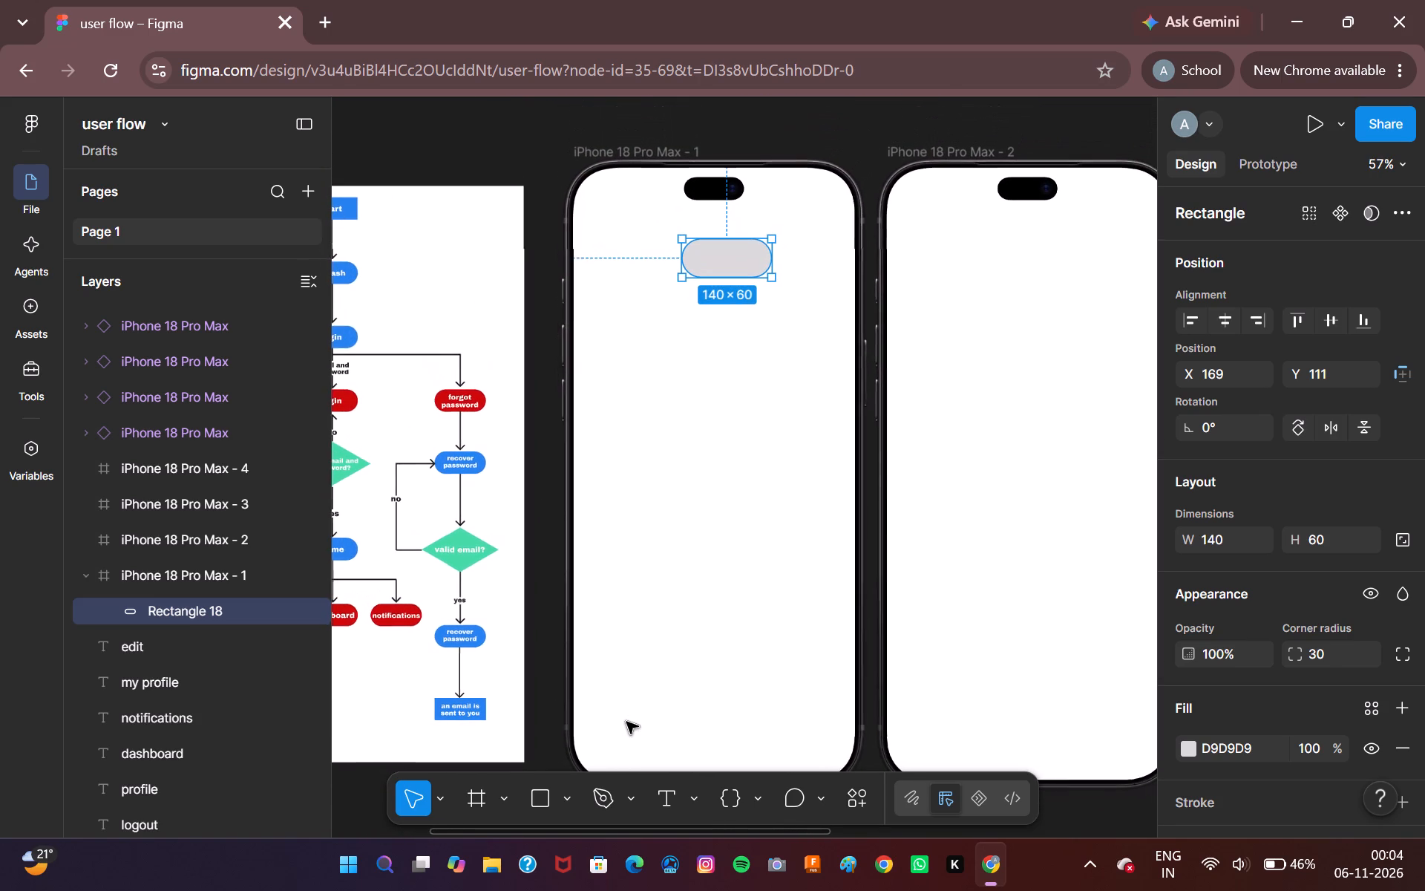
scroll(626, 722, down, 1)
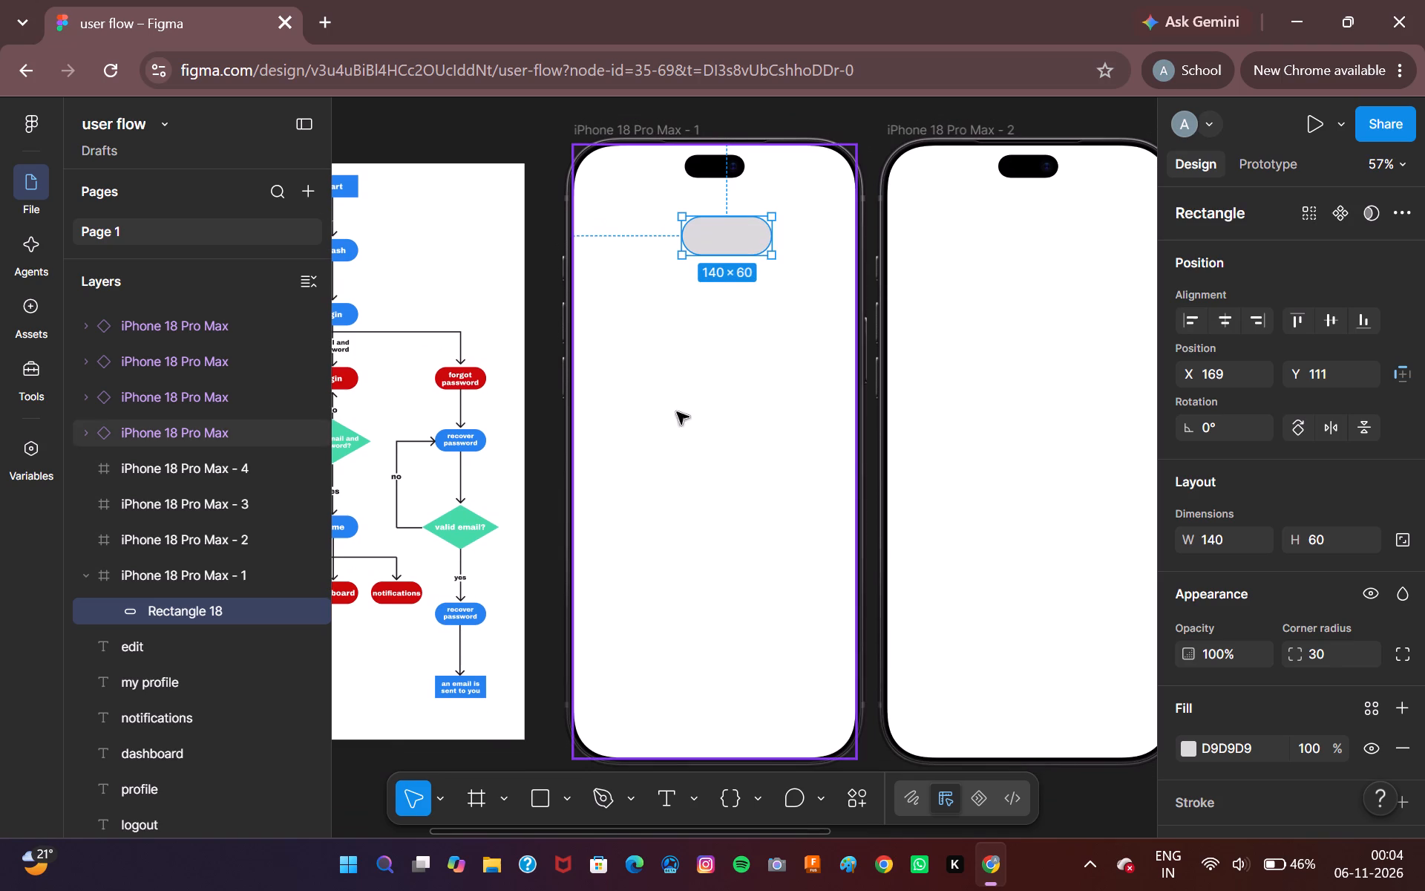
drag(734, 238, 717, 239)
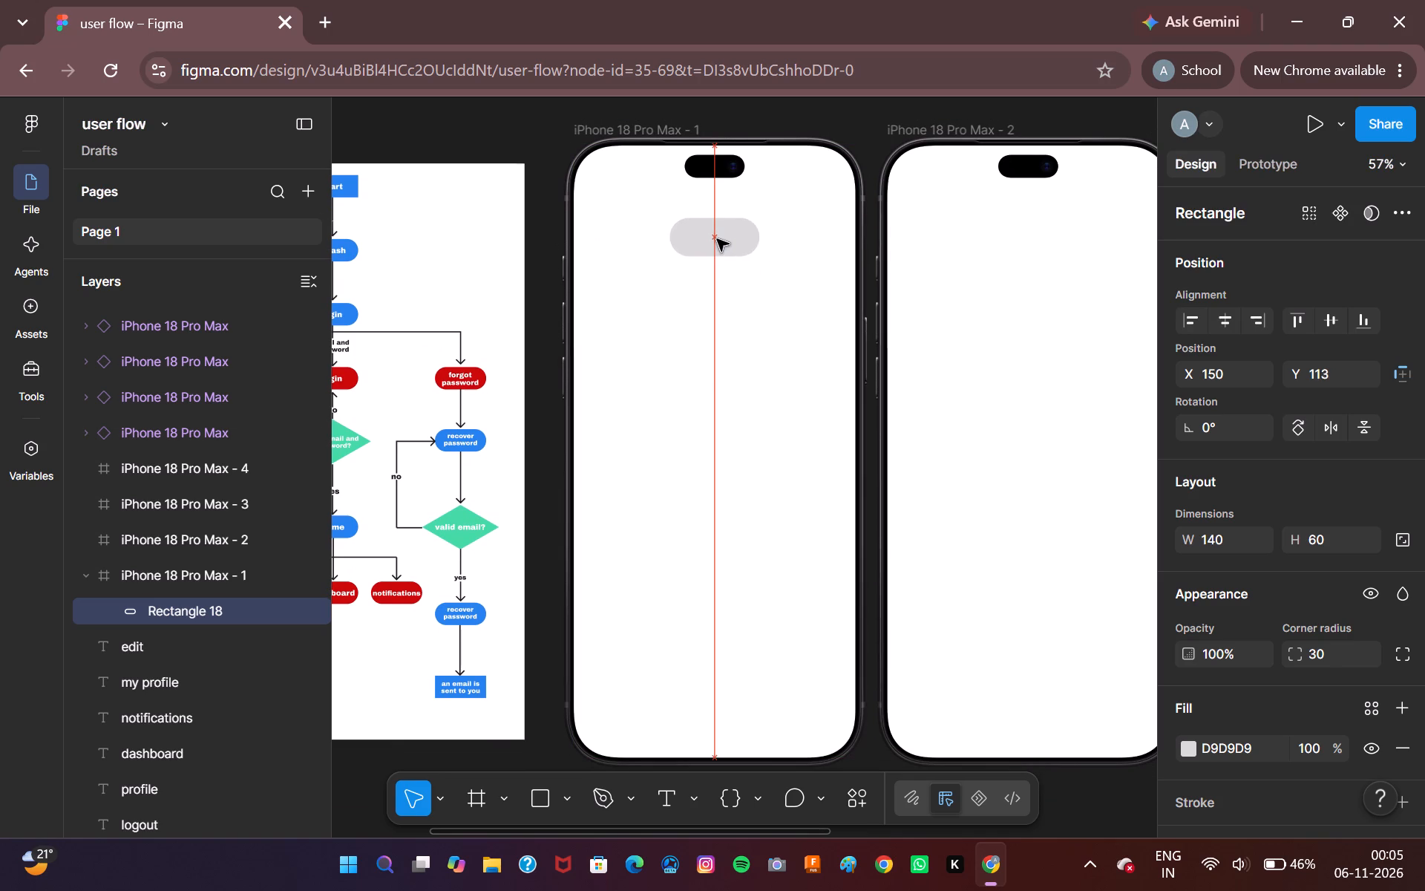
drag(717, 239, 721, 235)
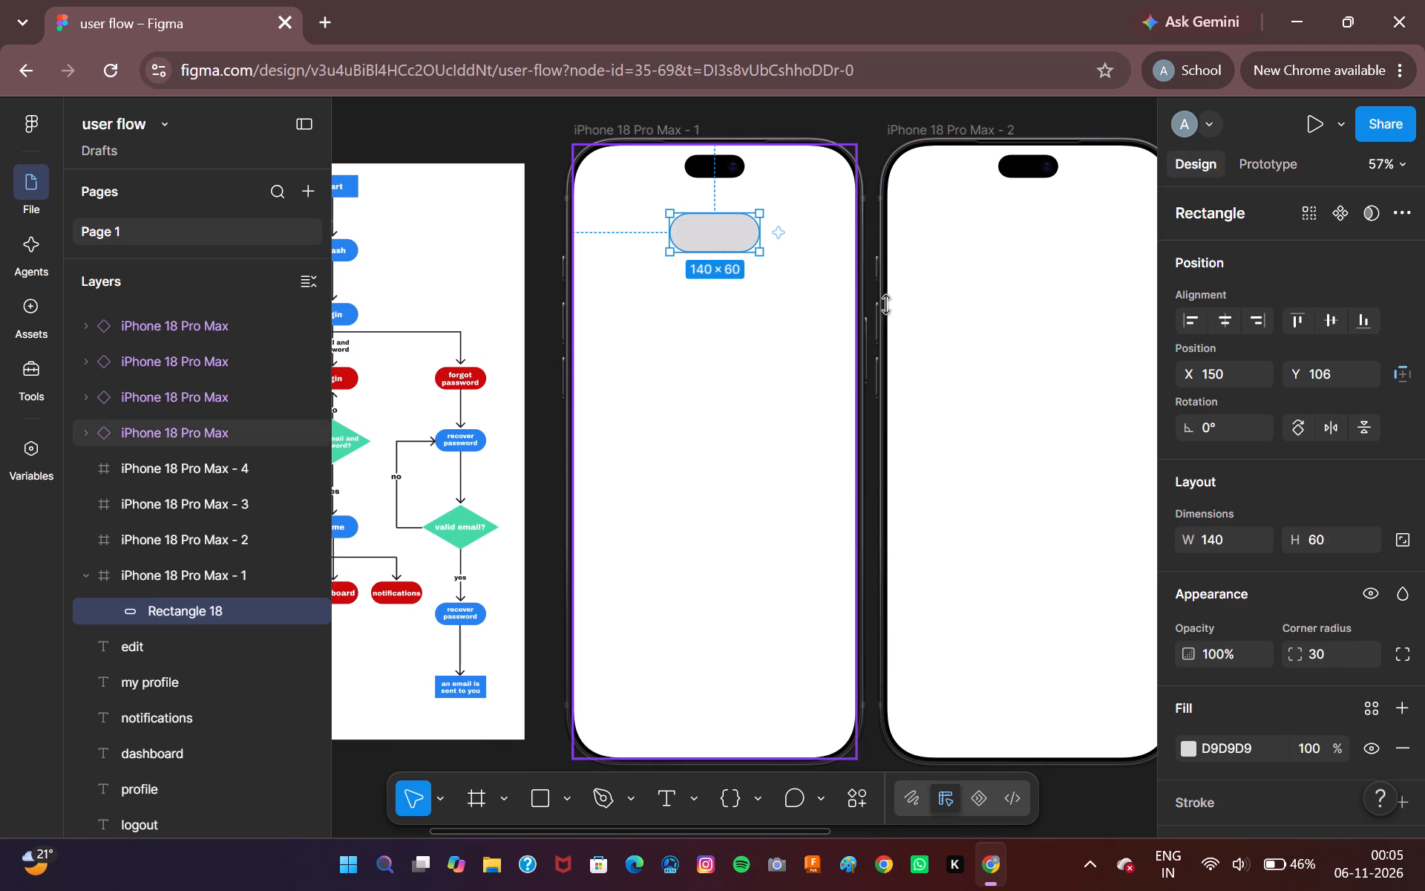
Set the rounded rectangle's width to 160 and recentre it horizontally in the frame at X 140, Y 106.
click(1239, 544)
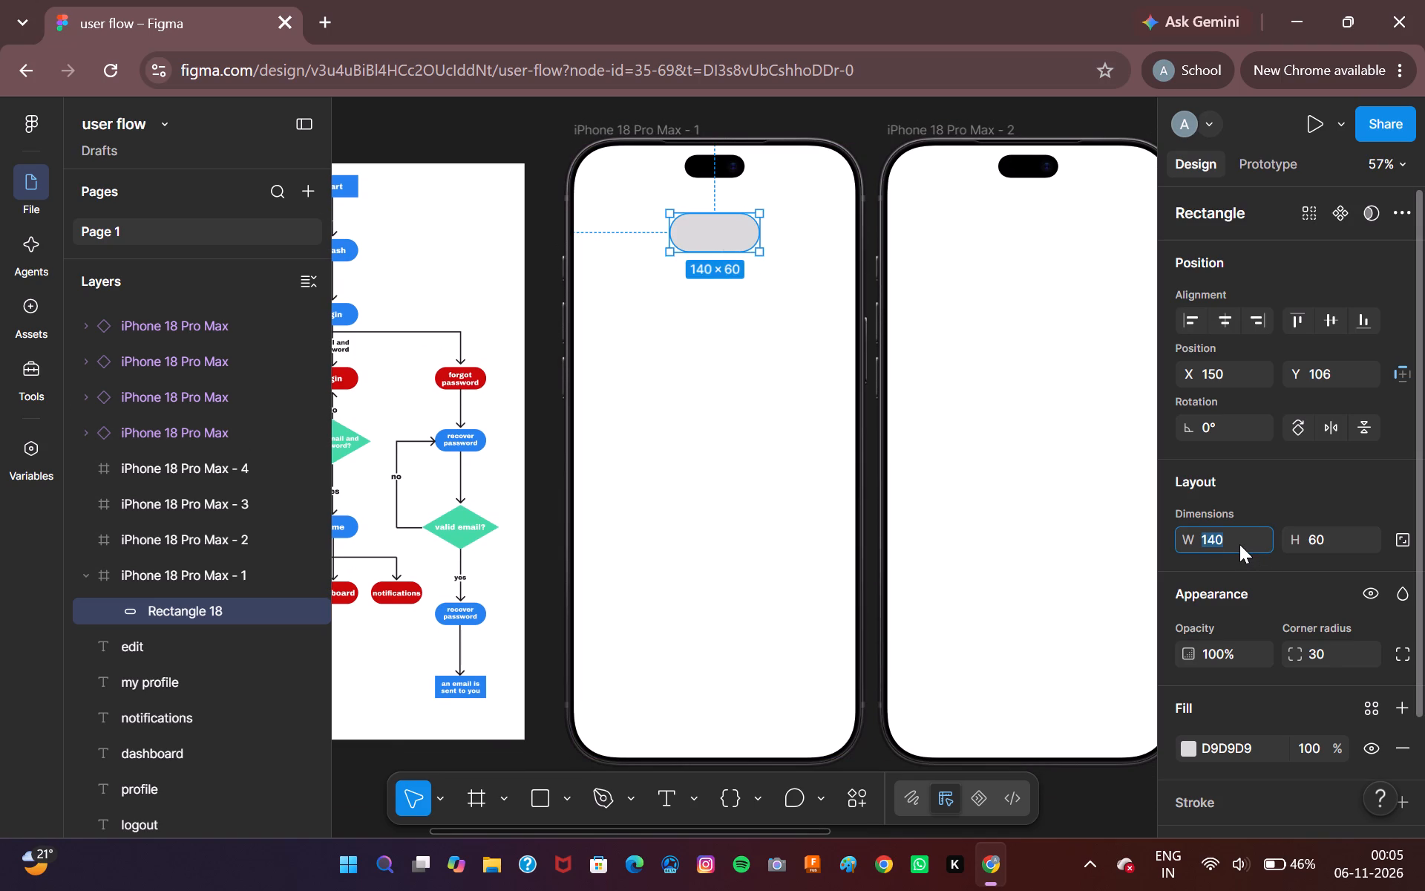
text(160)
key(Return)
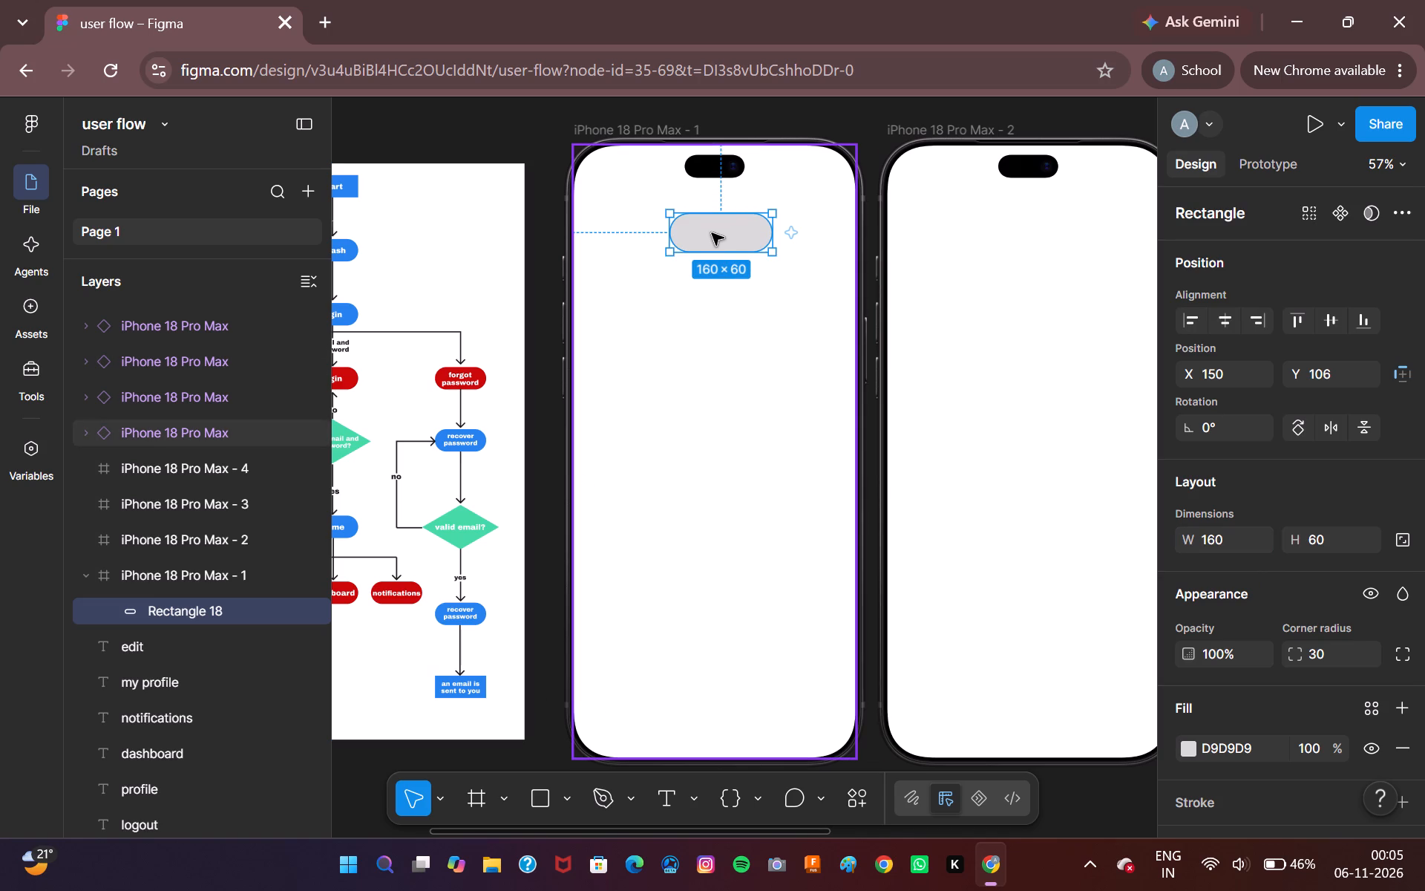
drag(712, 233, 699, 233)
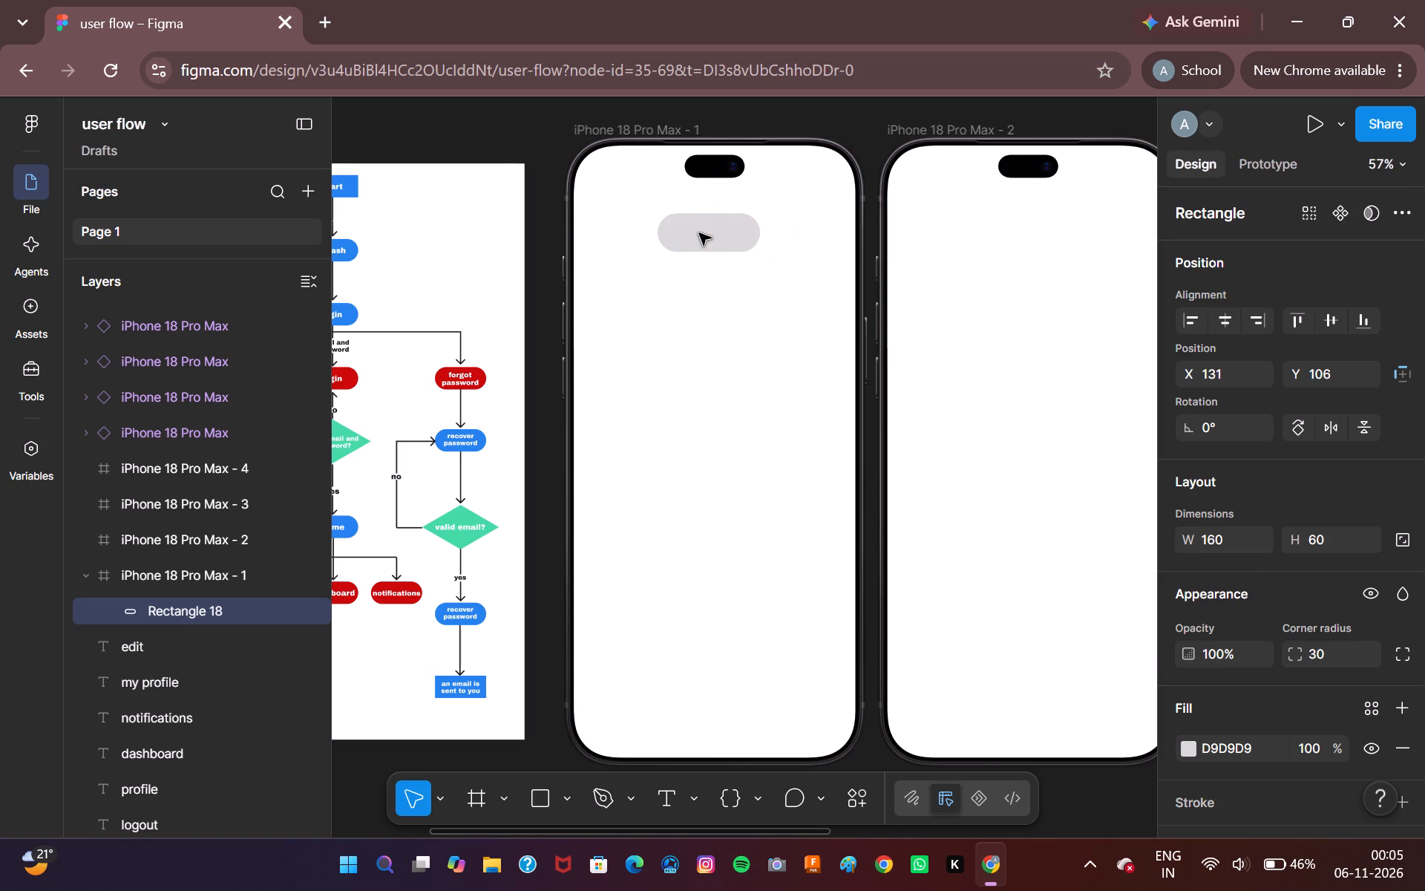
drag(699, 233, 704, 233)
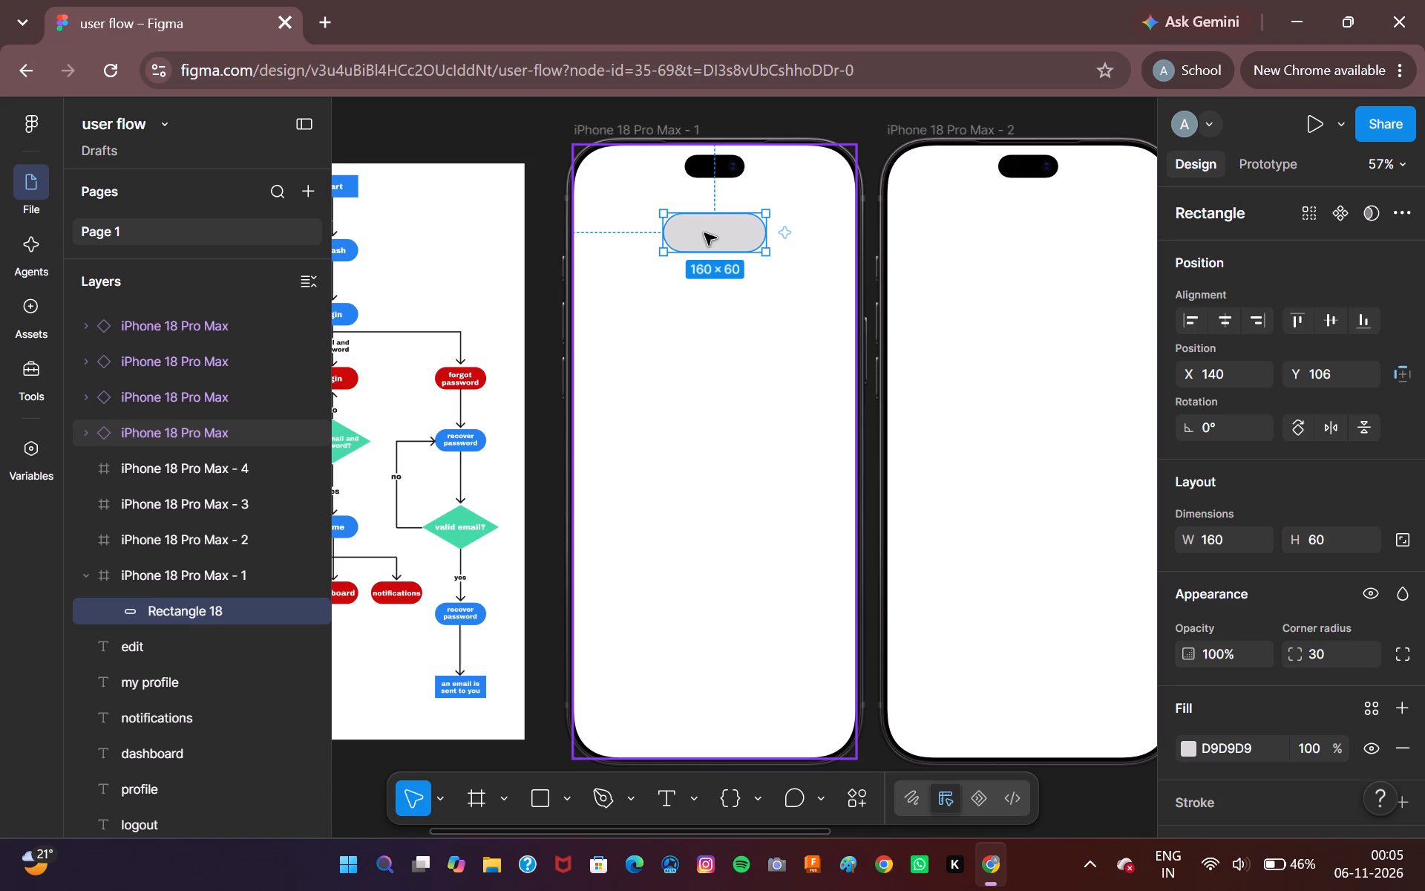
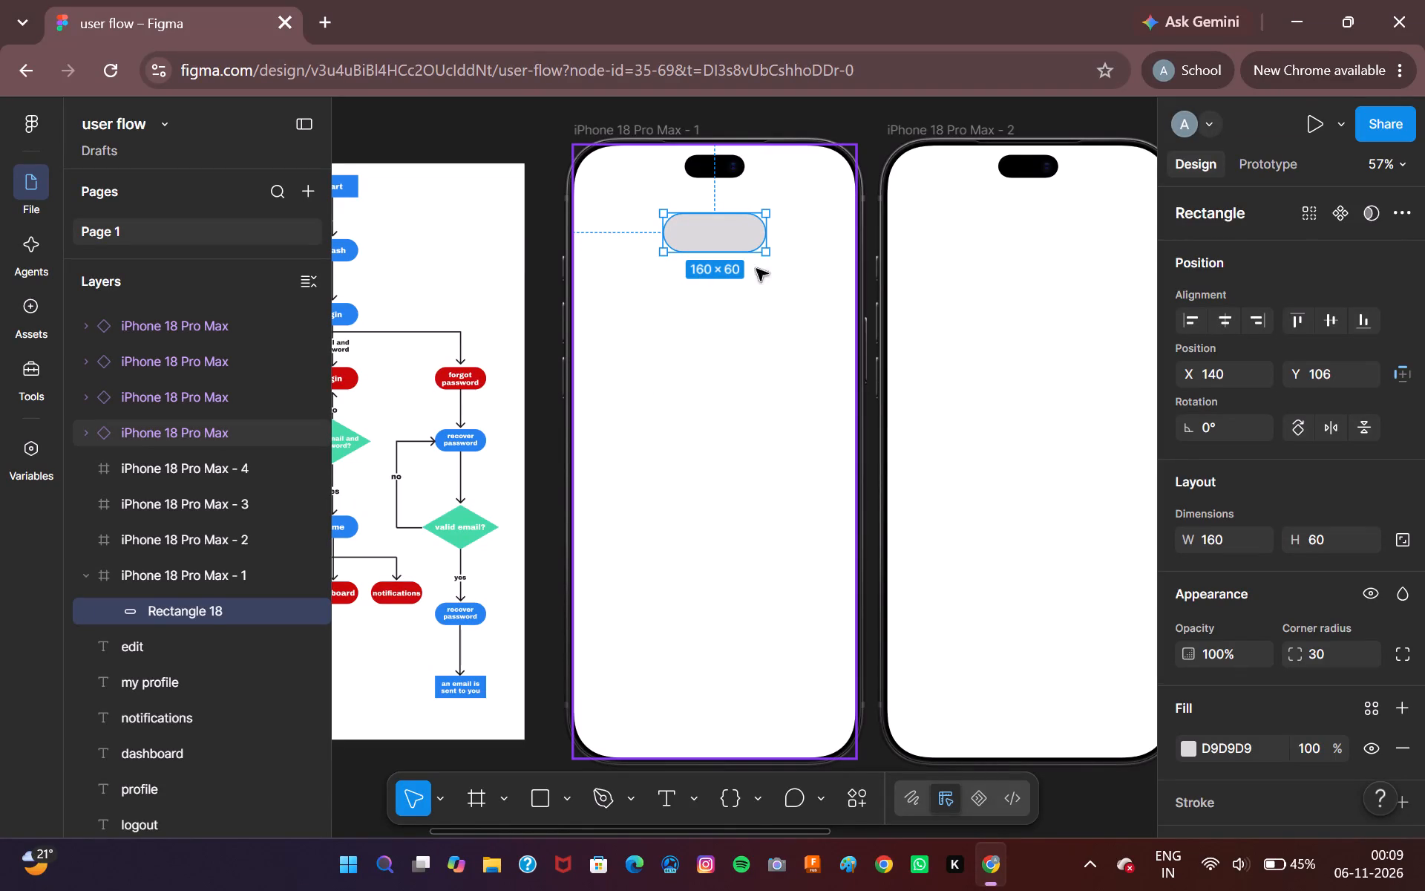
Fill the rounded rectangle with the blue 2382EF already used on this page.
click(1187, 743)
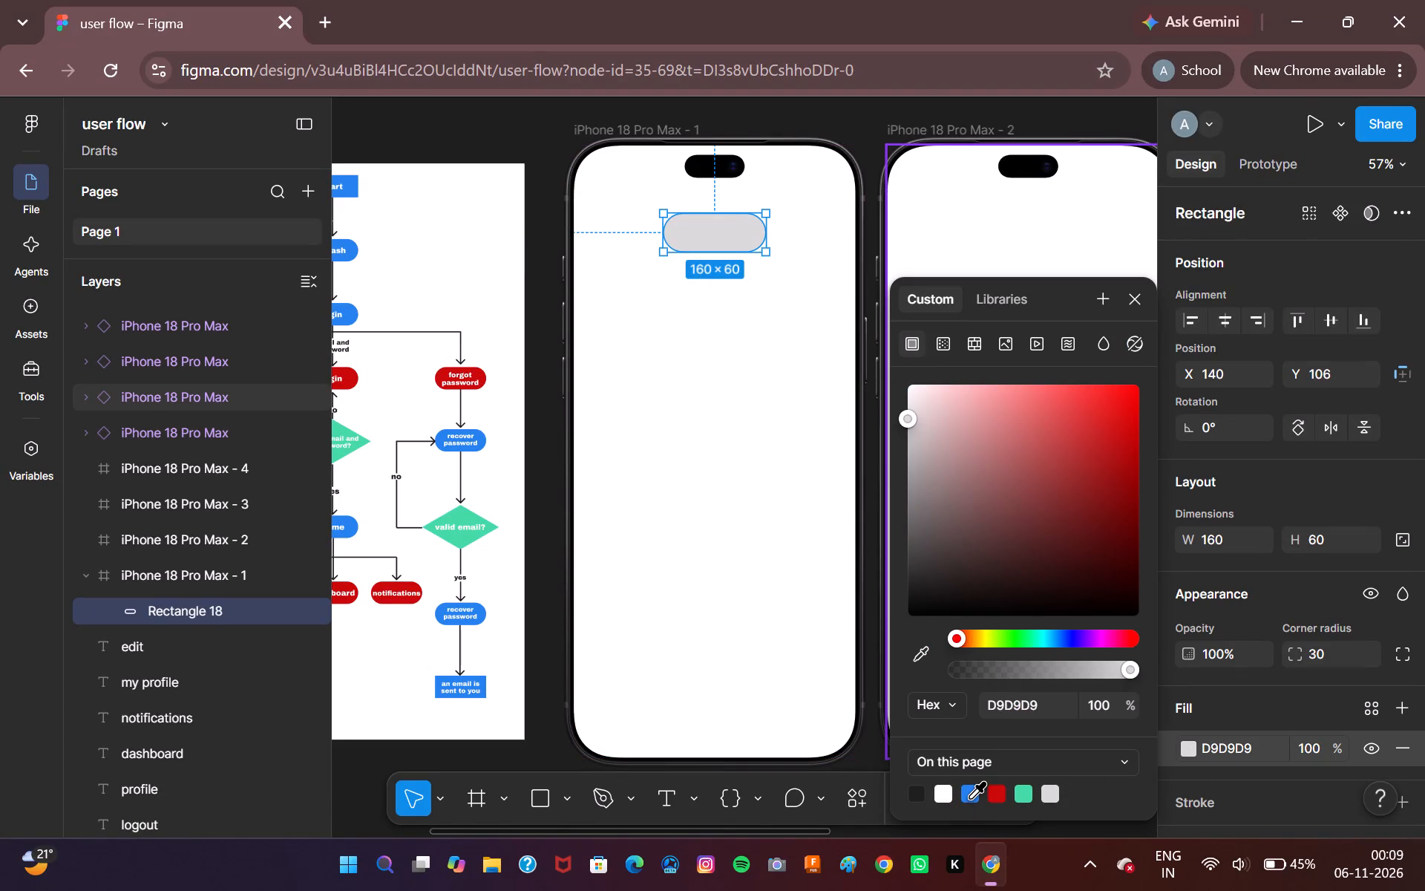
click(970, 798)
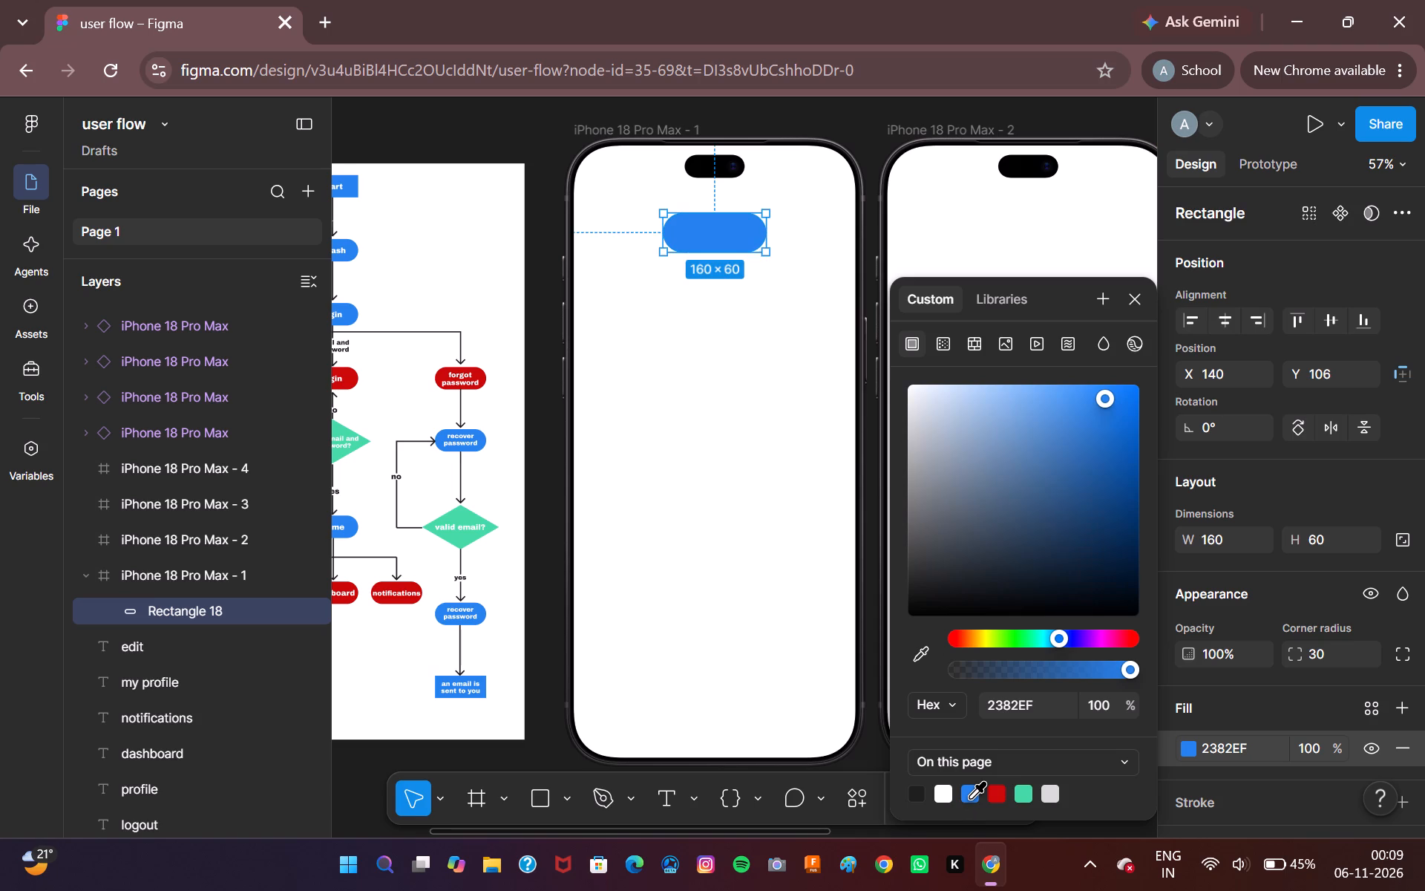
Set the blue rectangle's corner radius to 0.
click(1334, 650)
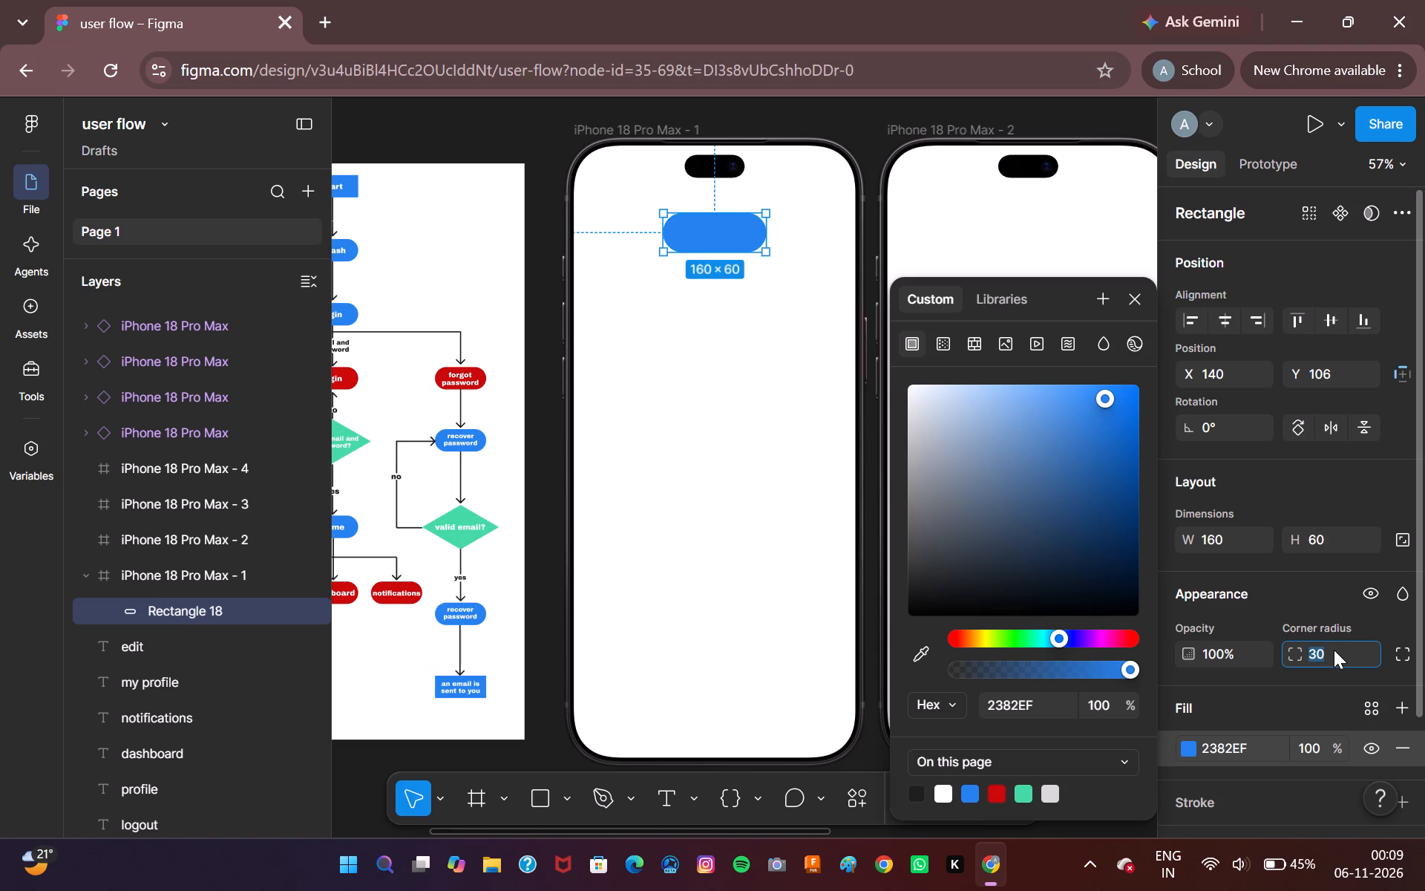
key(0)
key(Return)
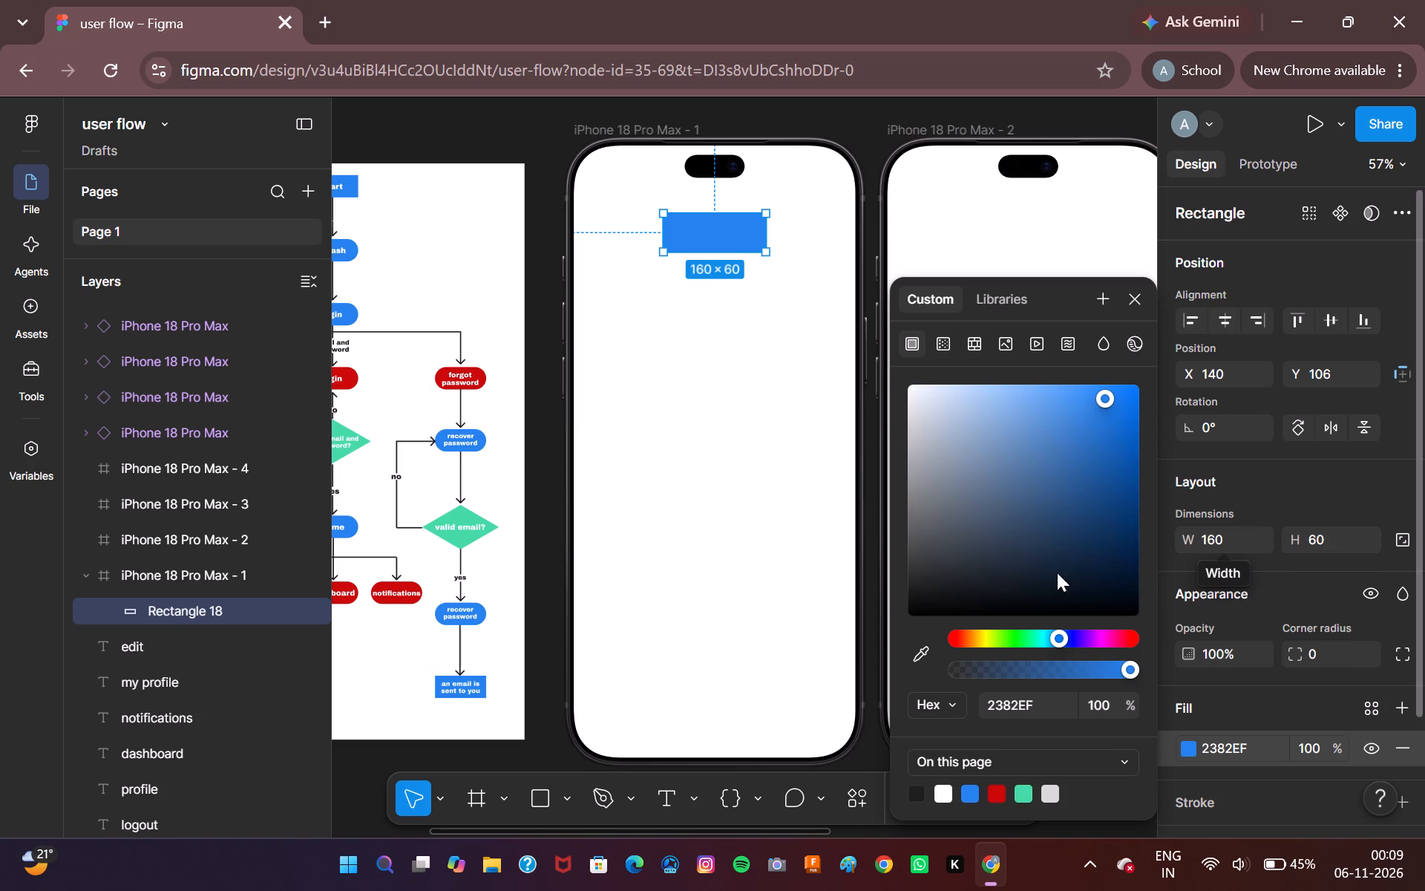
click(554, 582)
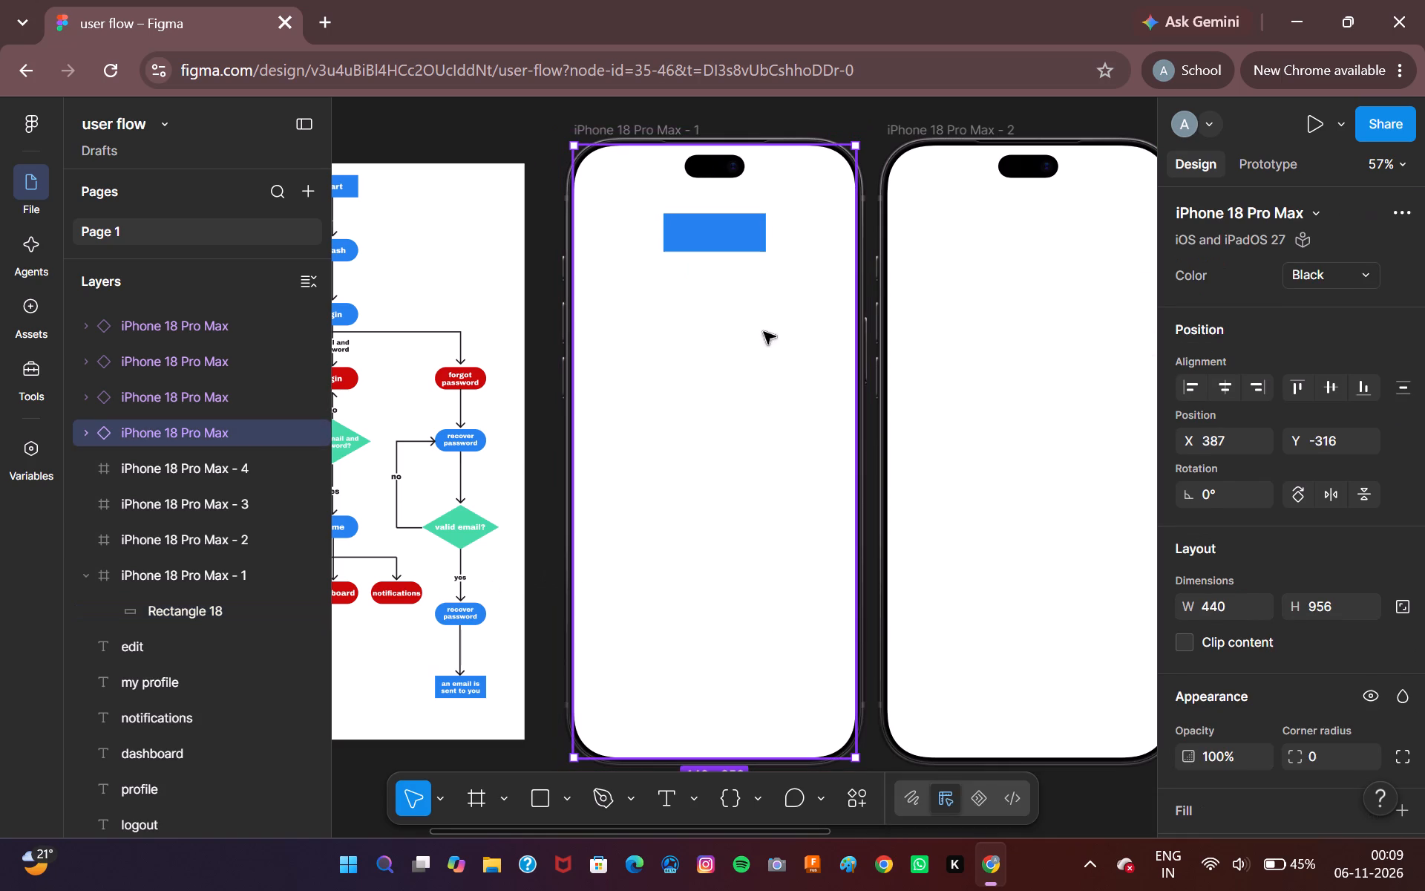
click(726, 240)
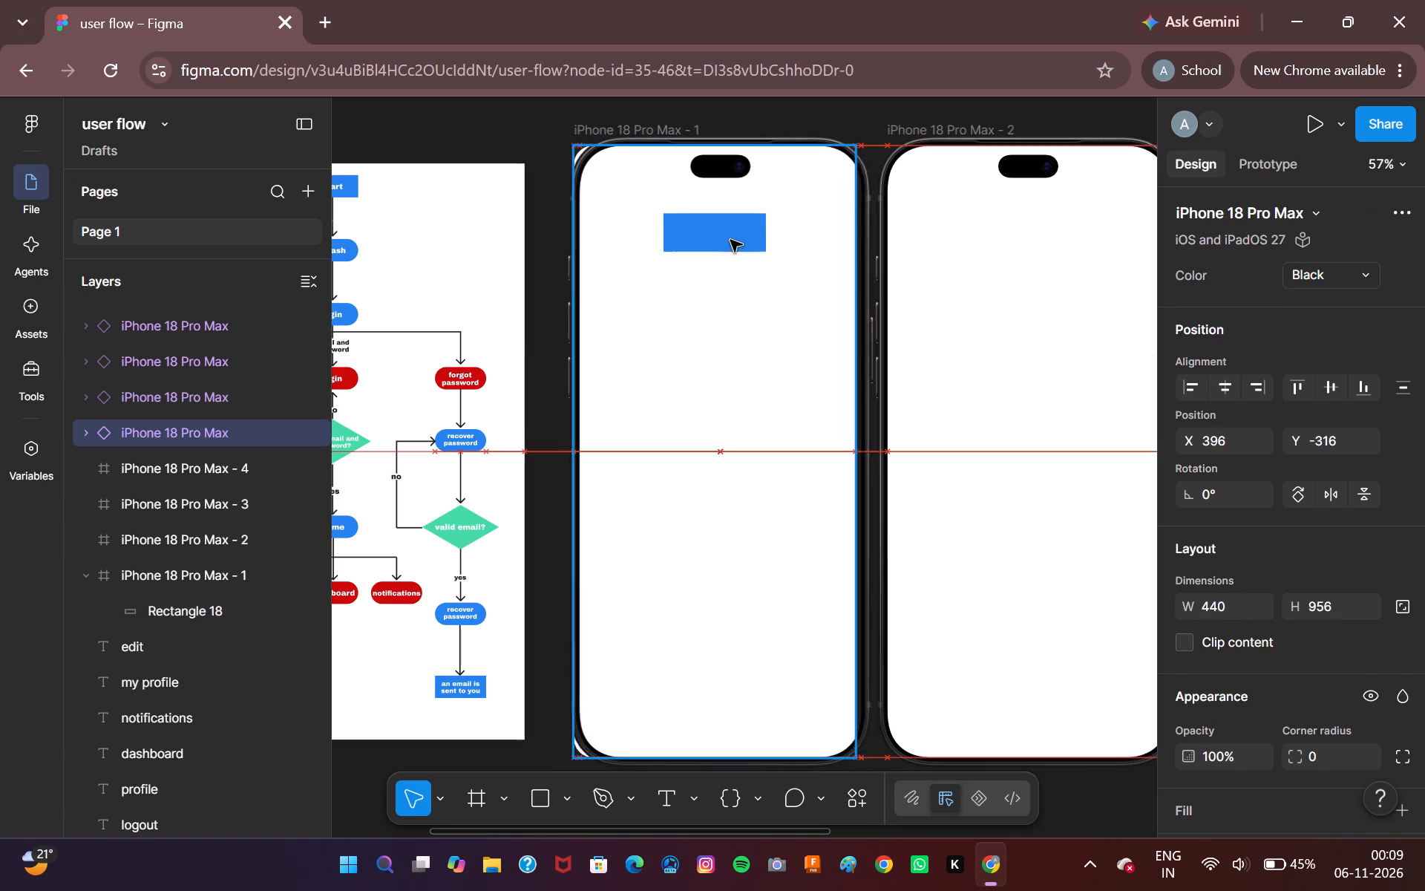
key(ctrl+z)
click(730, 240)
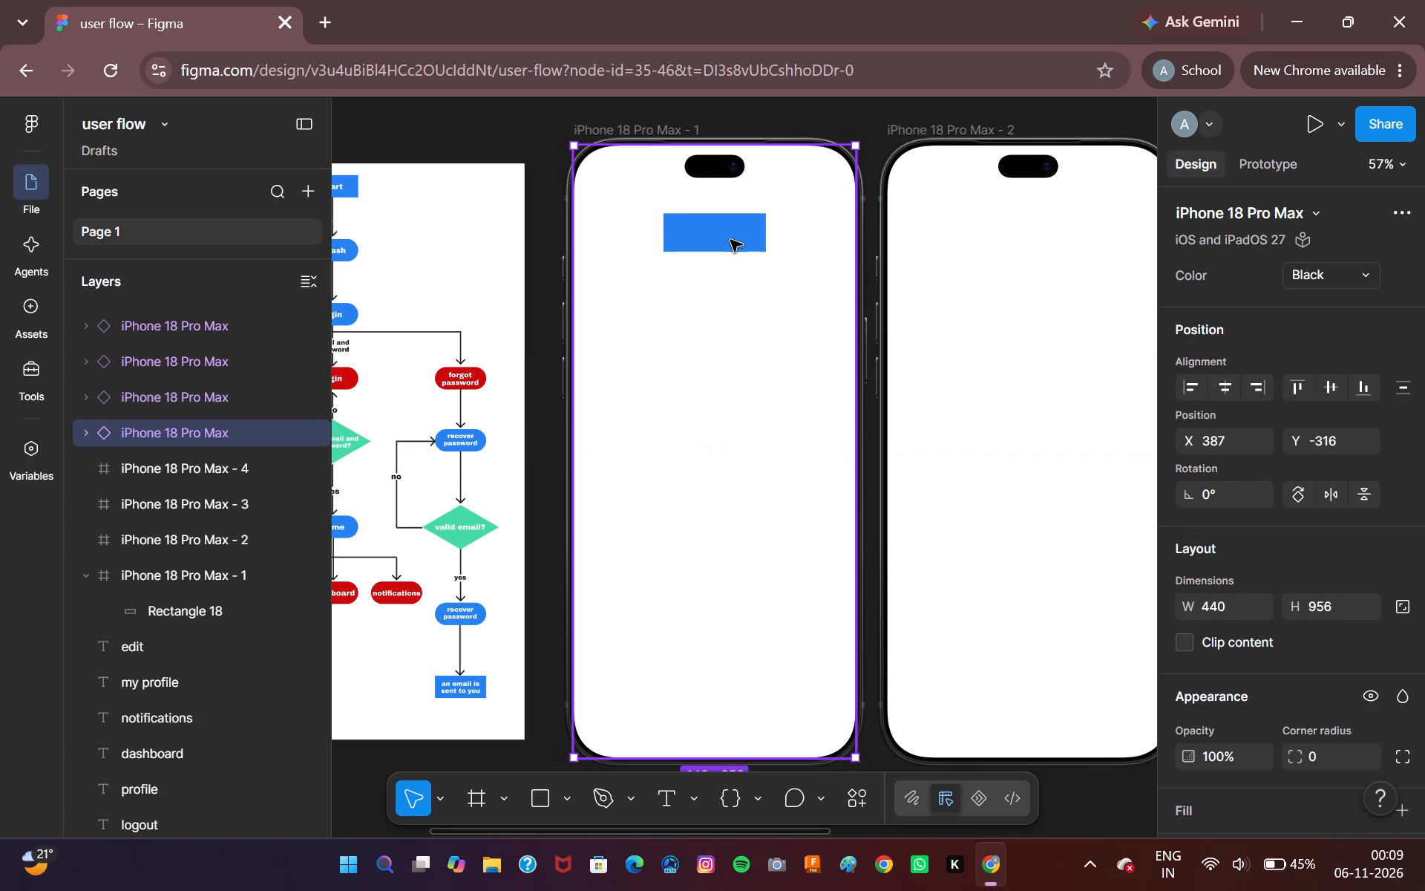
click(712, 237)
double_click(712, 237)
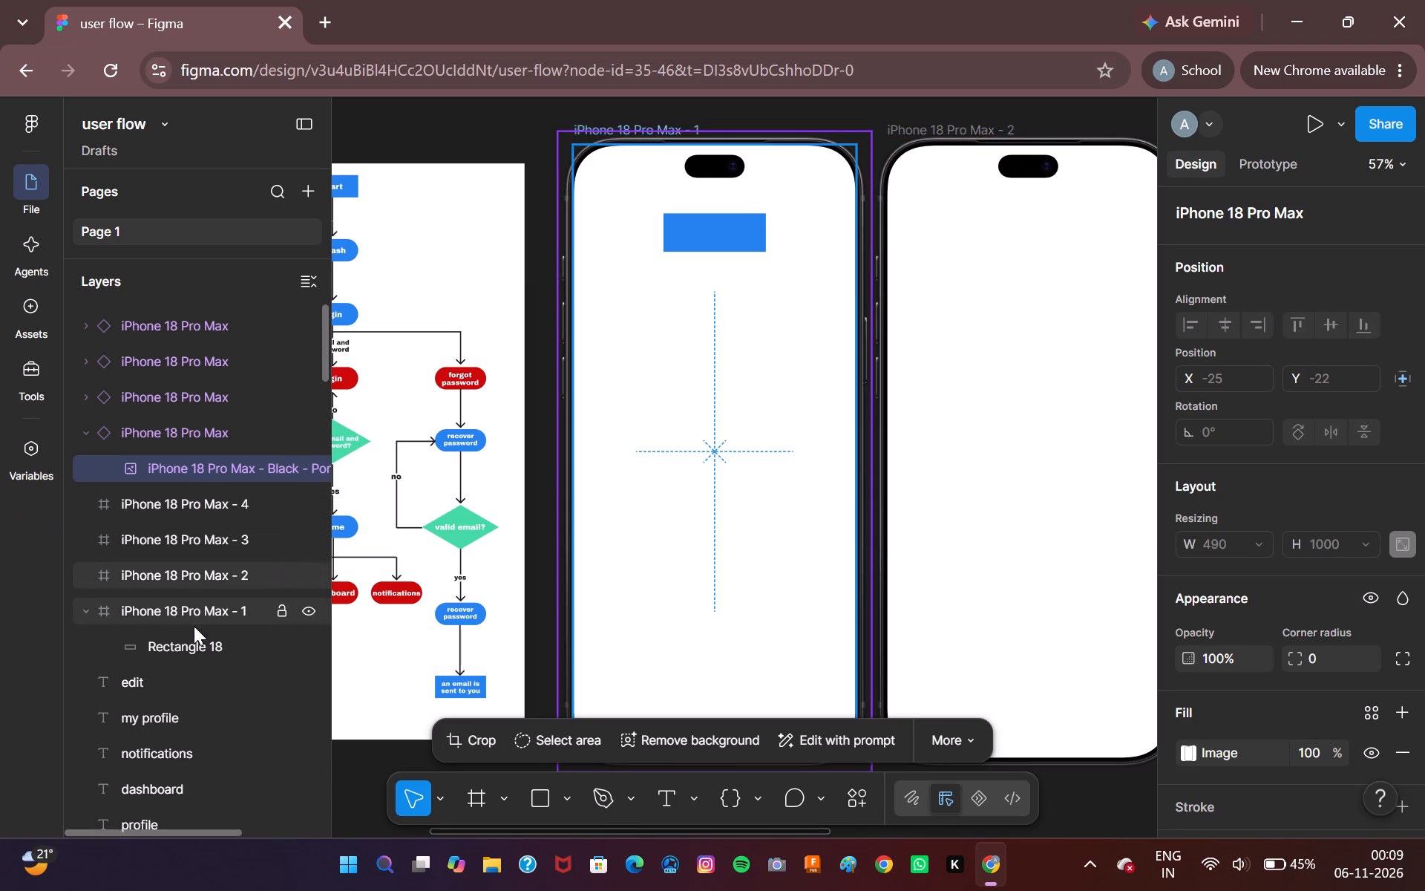
Move the blue rectangle down to X 140, Y 134, keeping it centred horizontally in the iPhone 18 Pro Max - 1 frame.
click(197, 645)
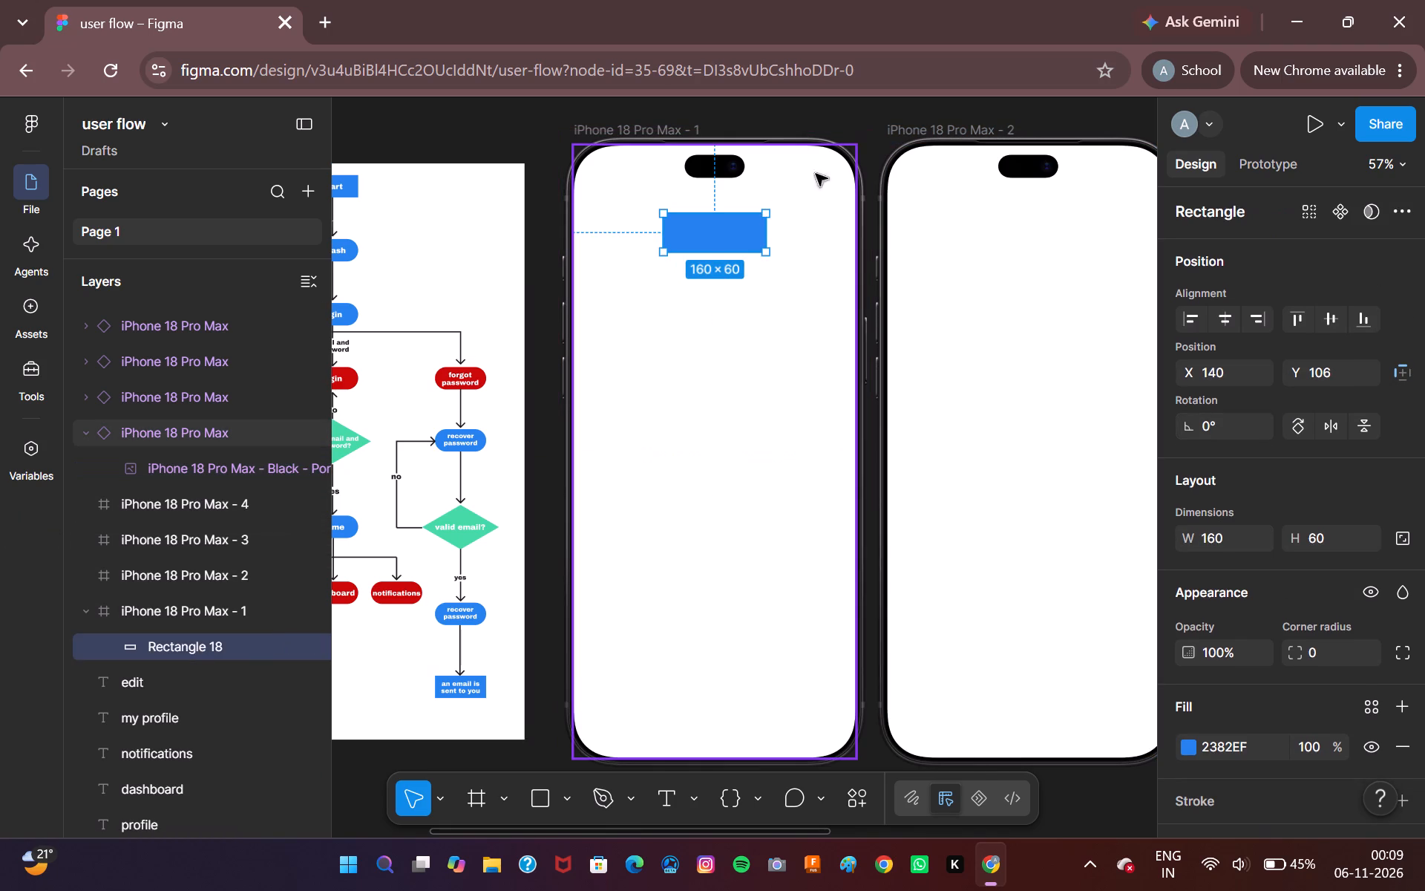
drag(709, 239, 736, 241)
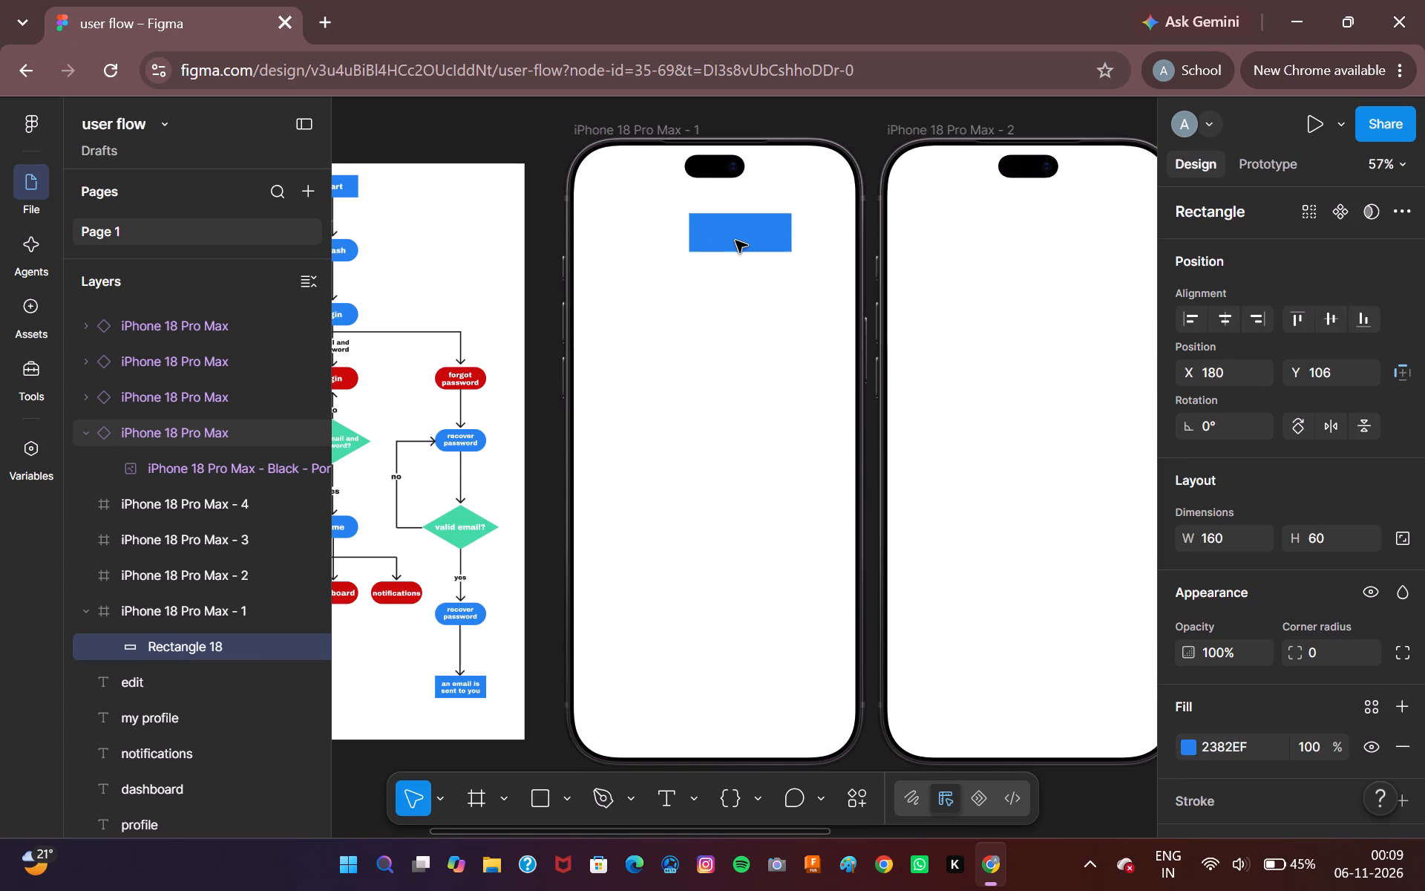
drag(736, 241, 704, 242)
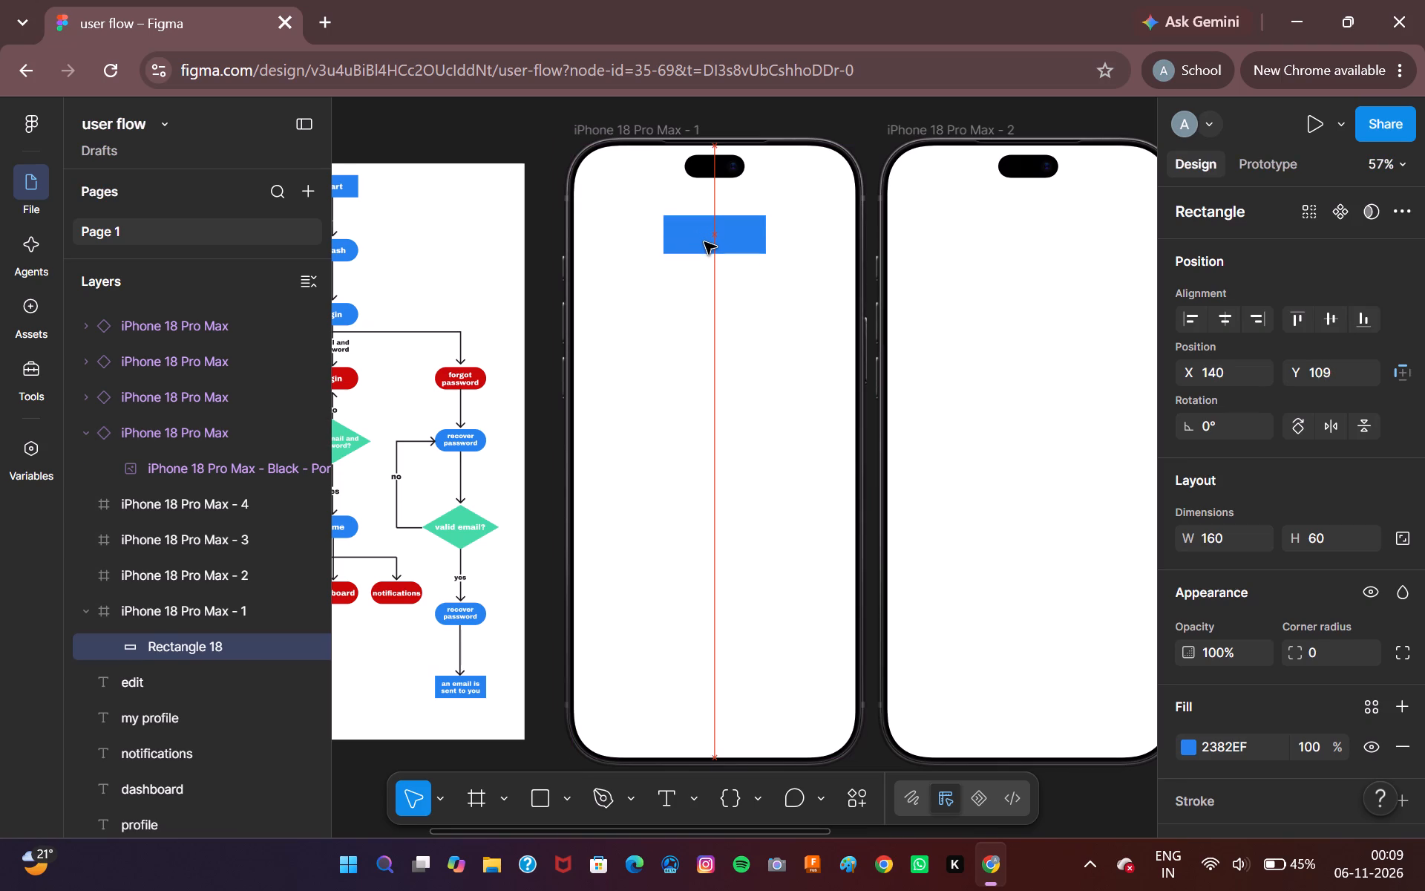
drag(704, 242, 704, 258)
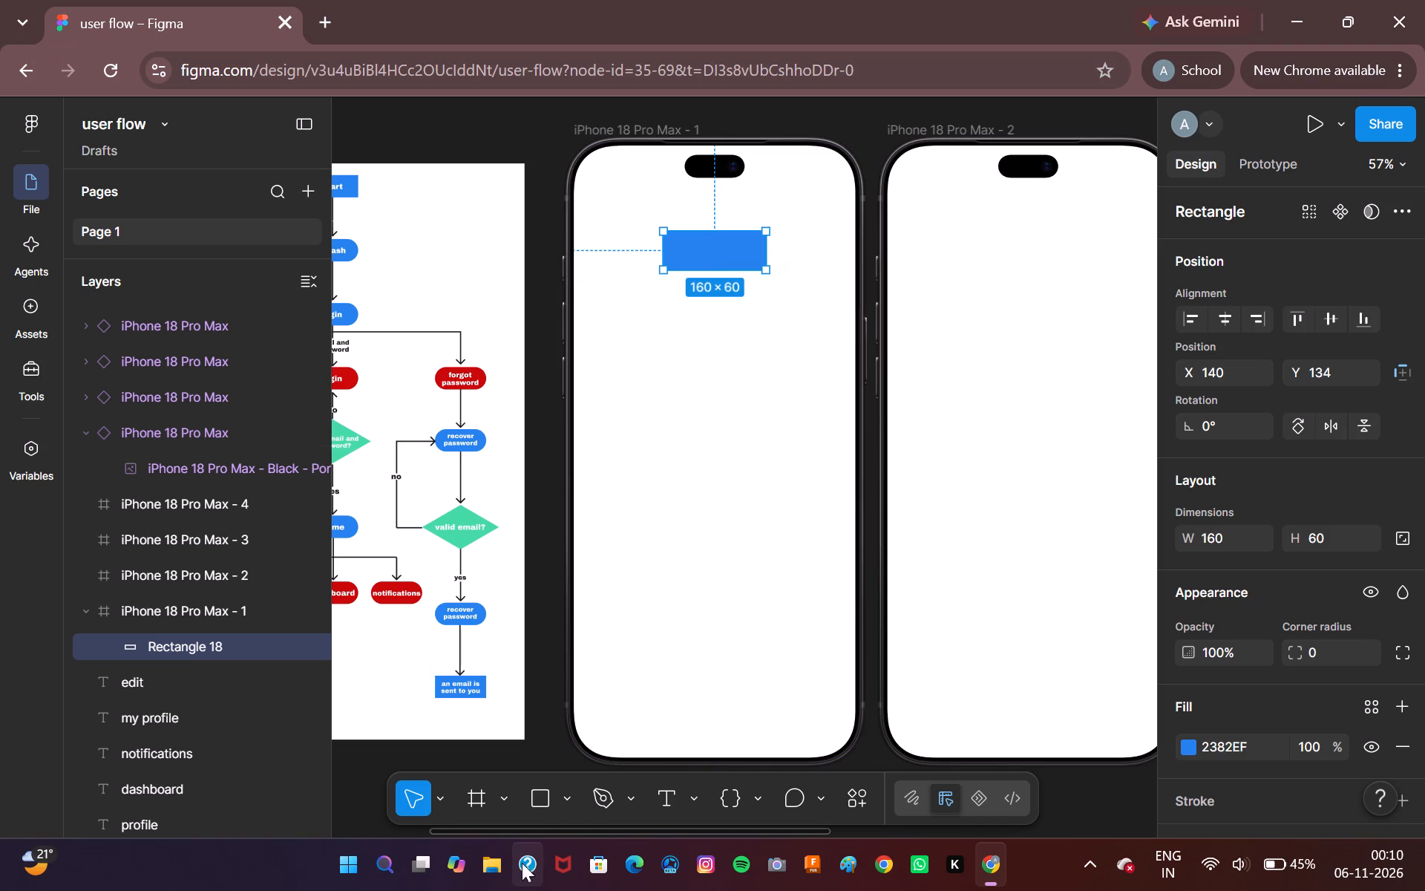
Add a text layer reading "start" on the blue rectangle.
click(666, 793)
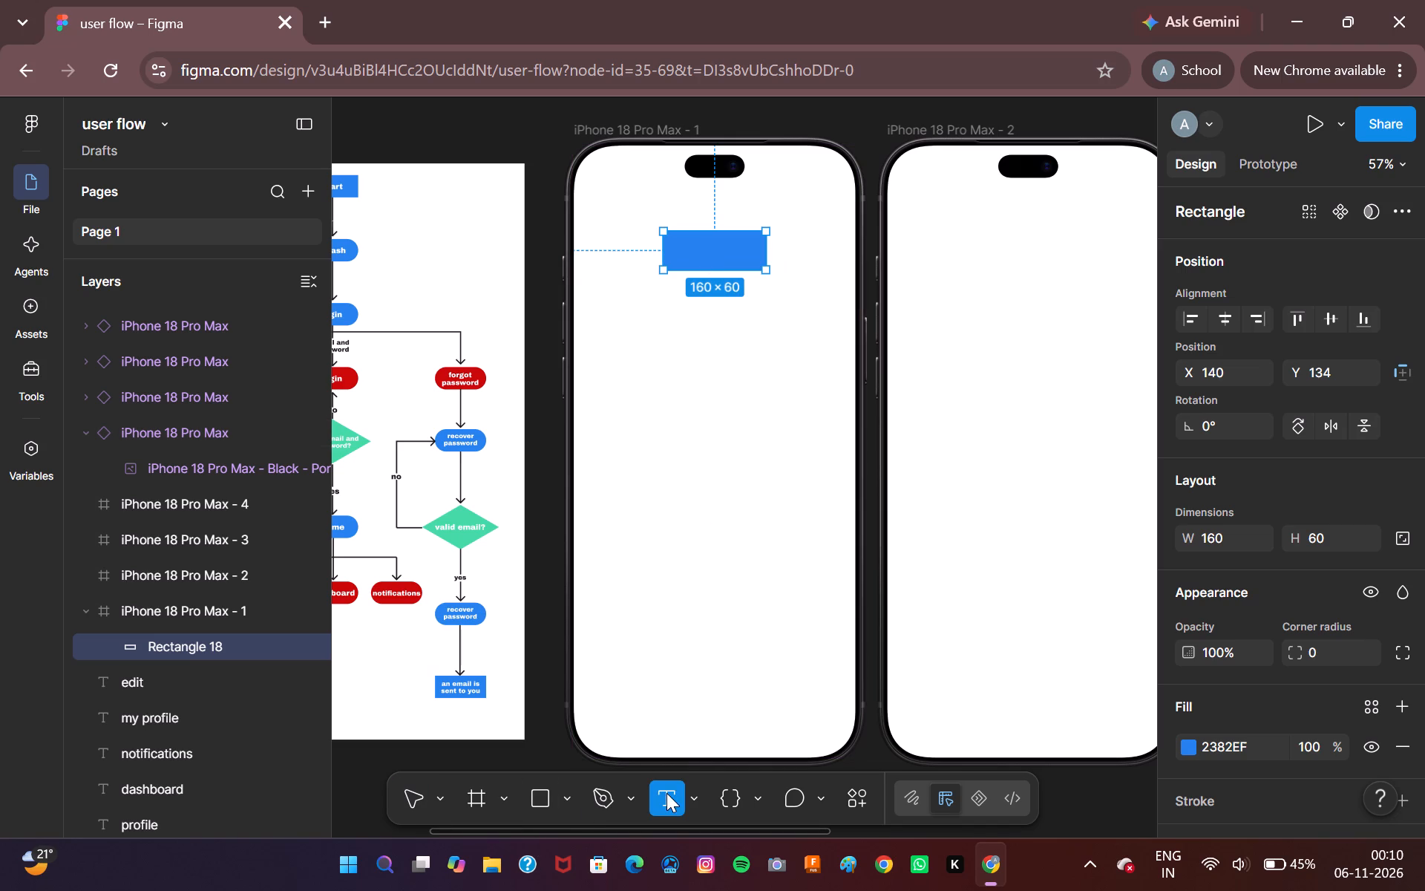
click(719, 254)
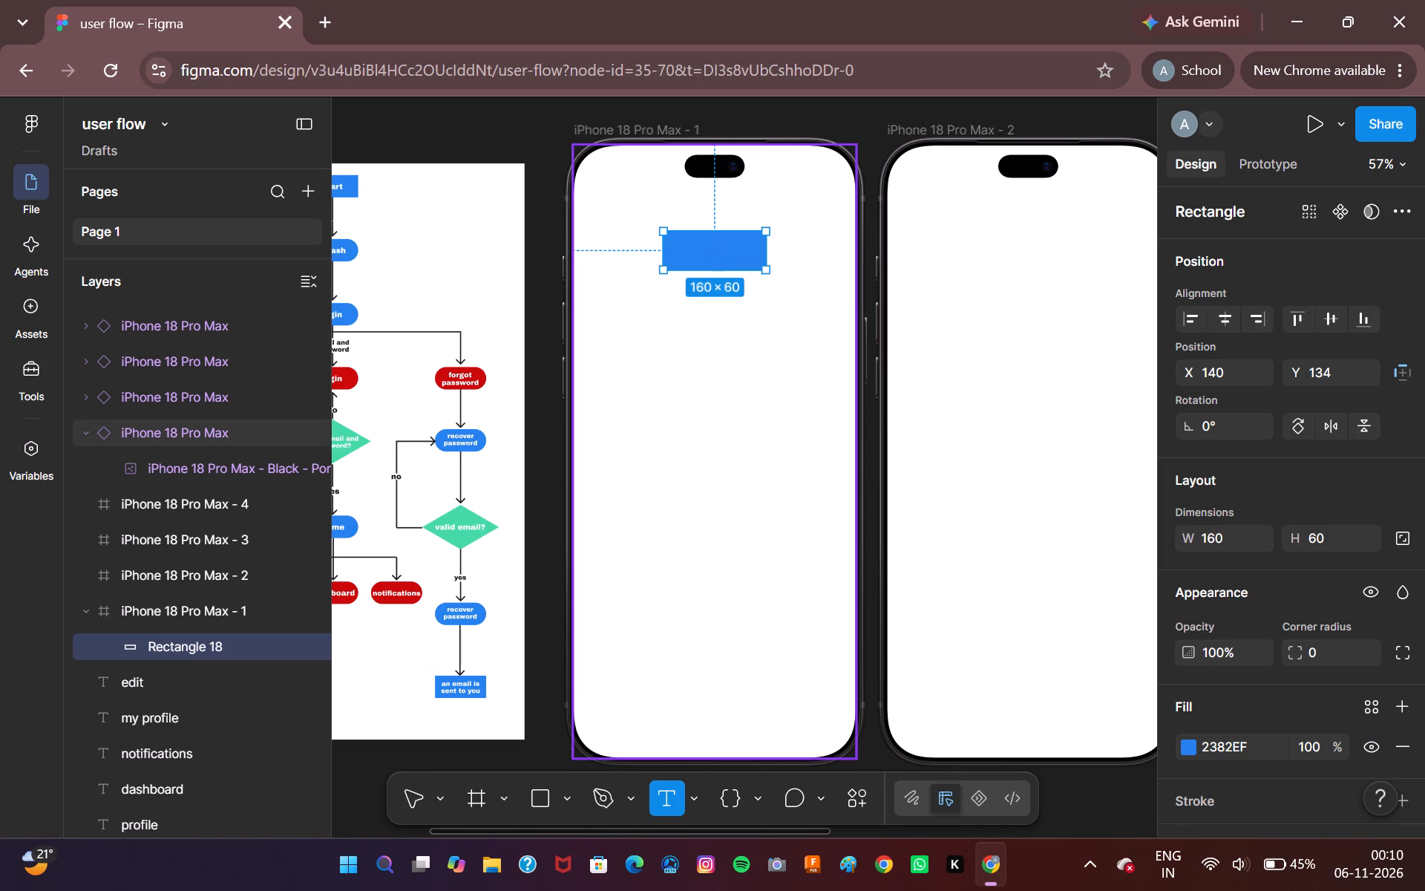
text(start)
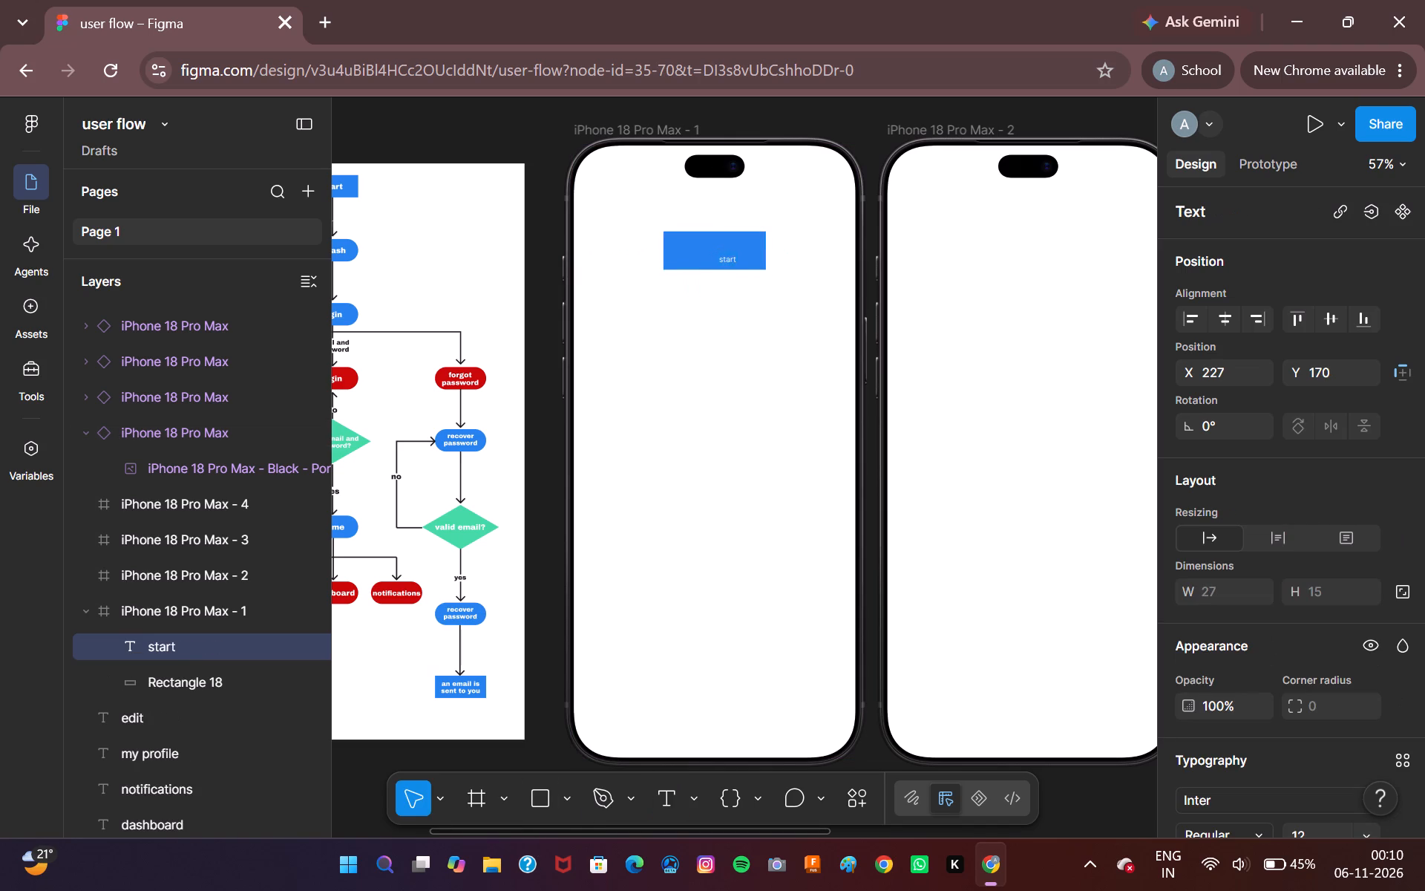
Set the font size of the "start" text to 30.
triple_click(730, 262)
scroll(1238, 653, down, 1)
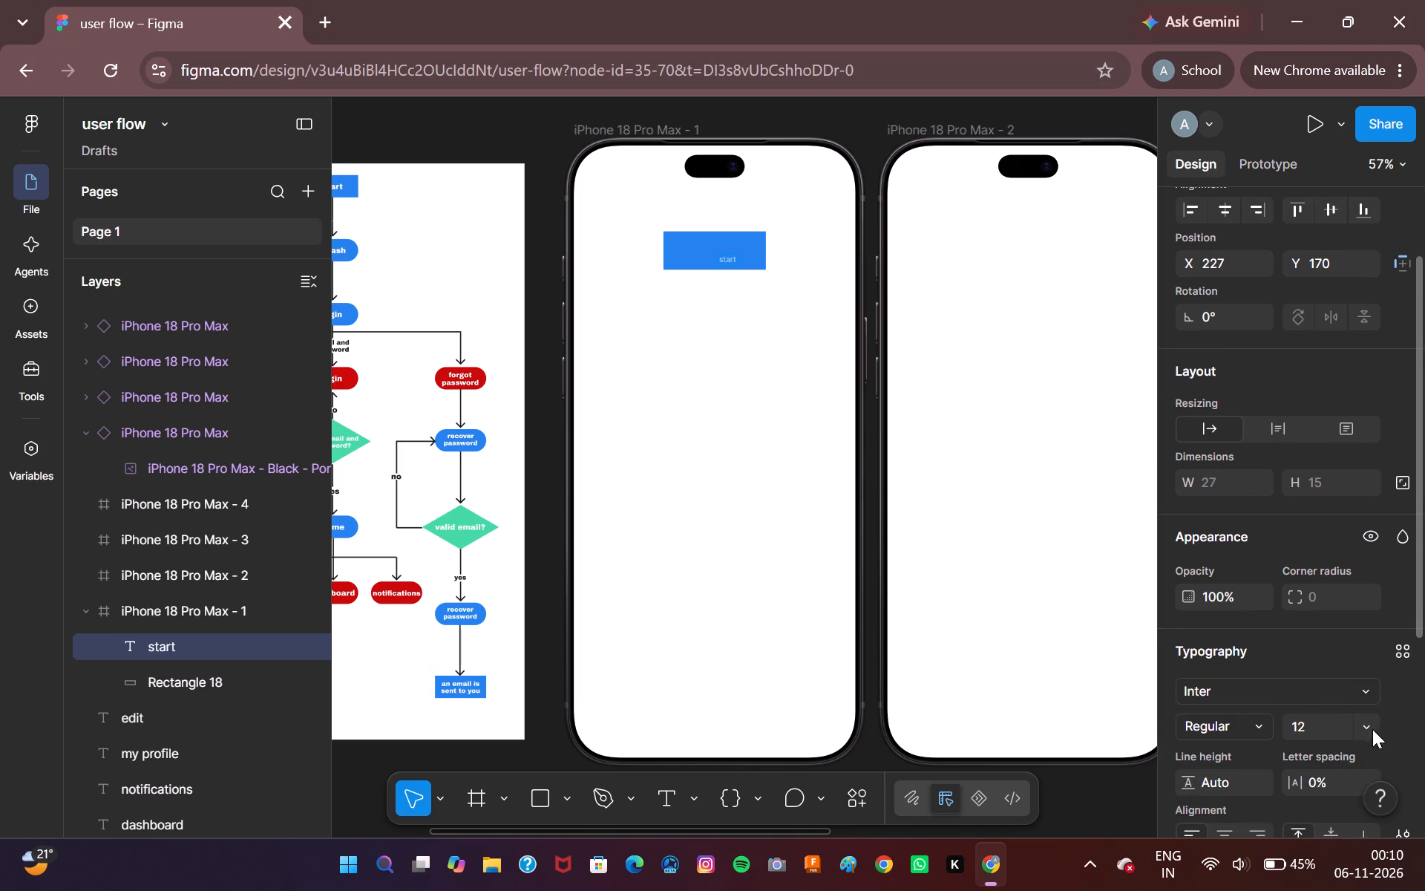
click(1328, 725)
click(1366, 727)
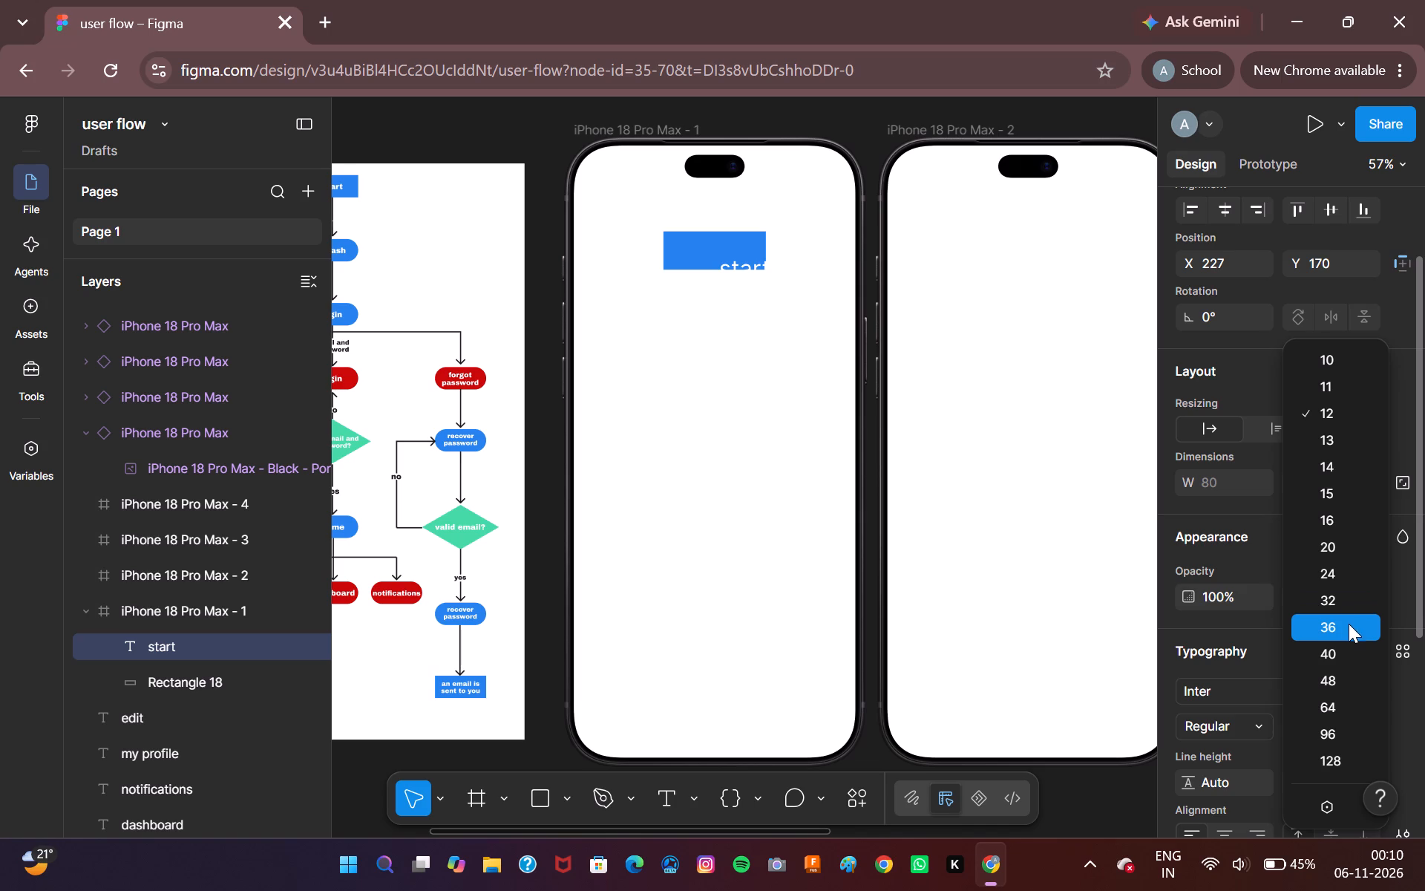
click(1424, 714)
click(1310, 728)
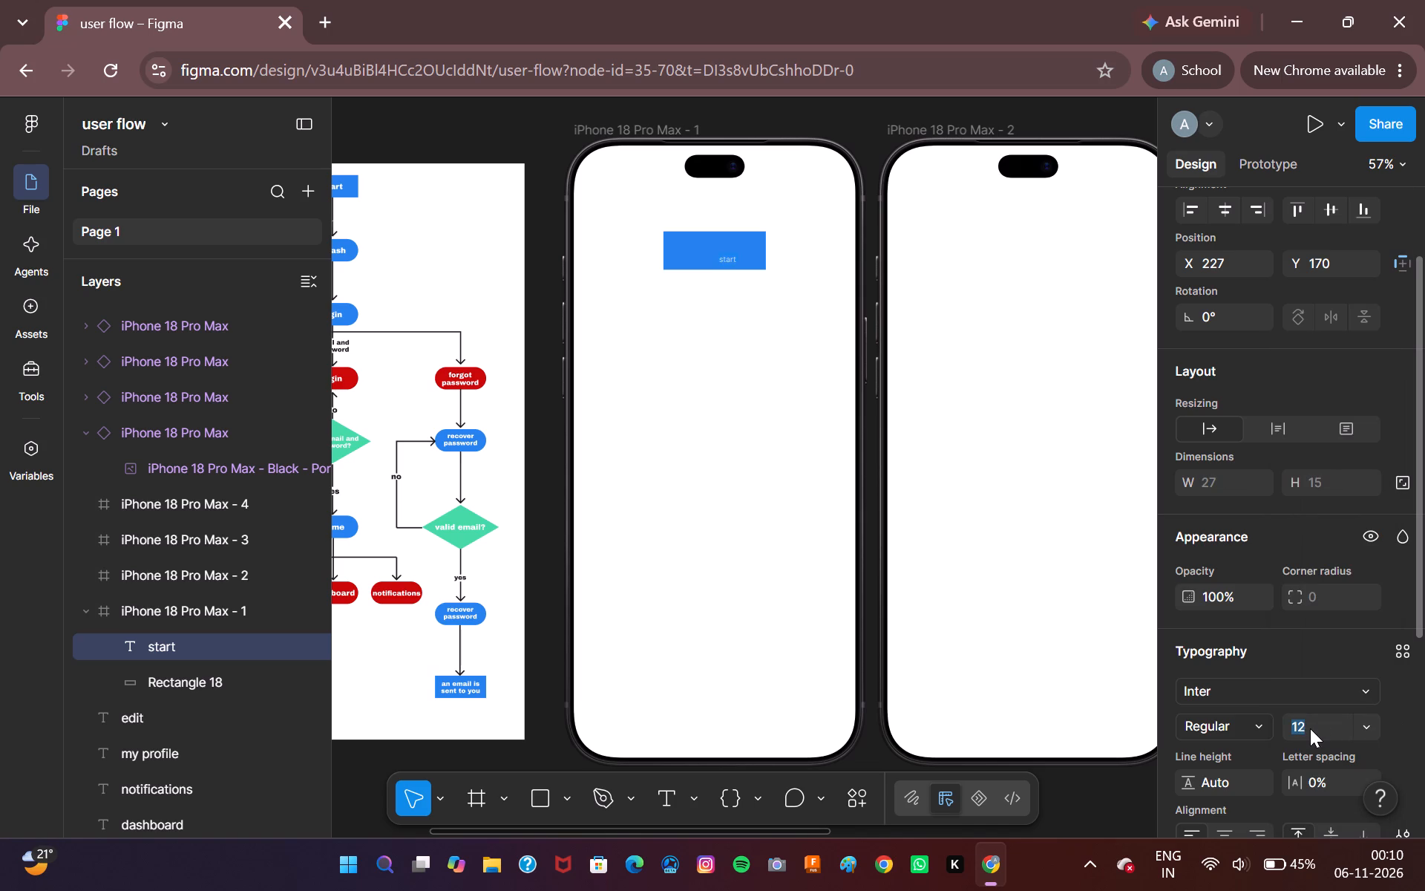
text(30)
key(Return)
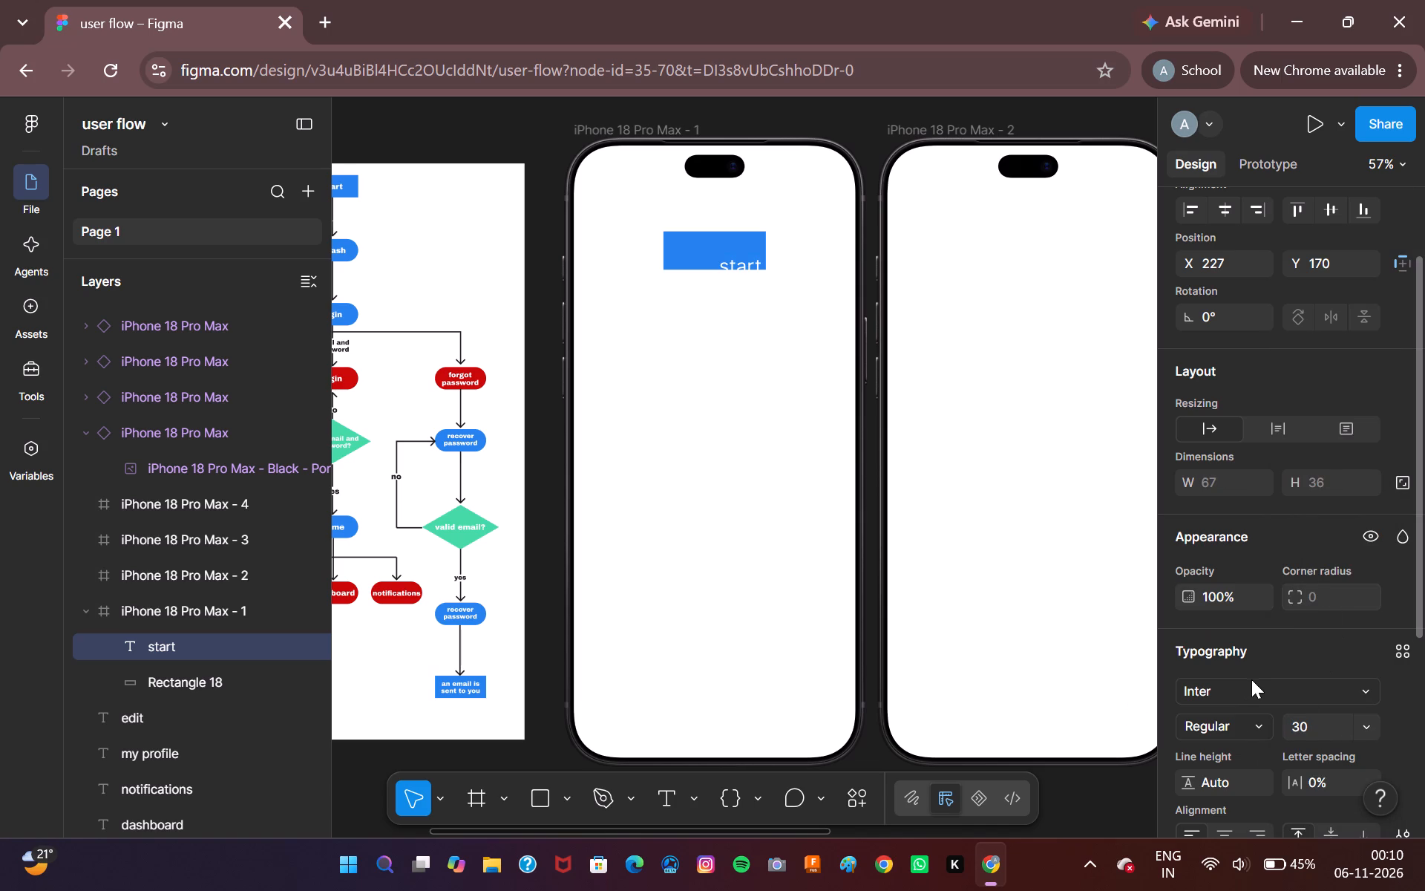
Search the fonts for "a" and browse the list for a typeface for the "start" text.
click(1251, 679)
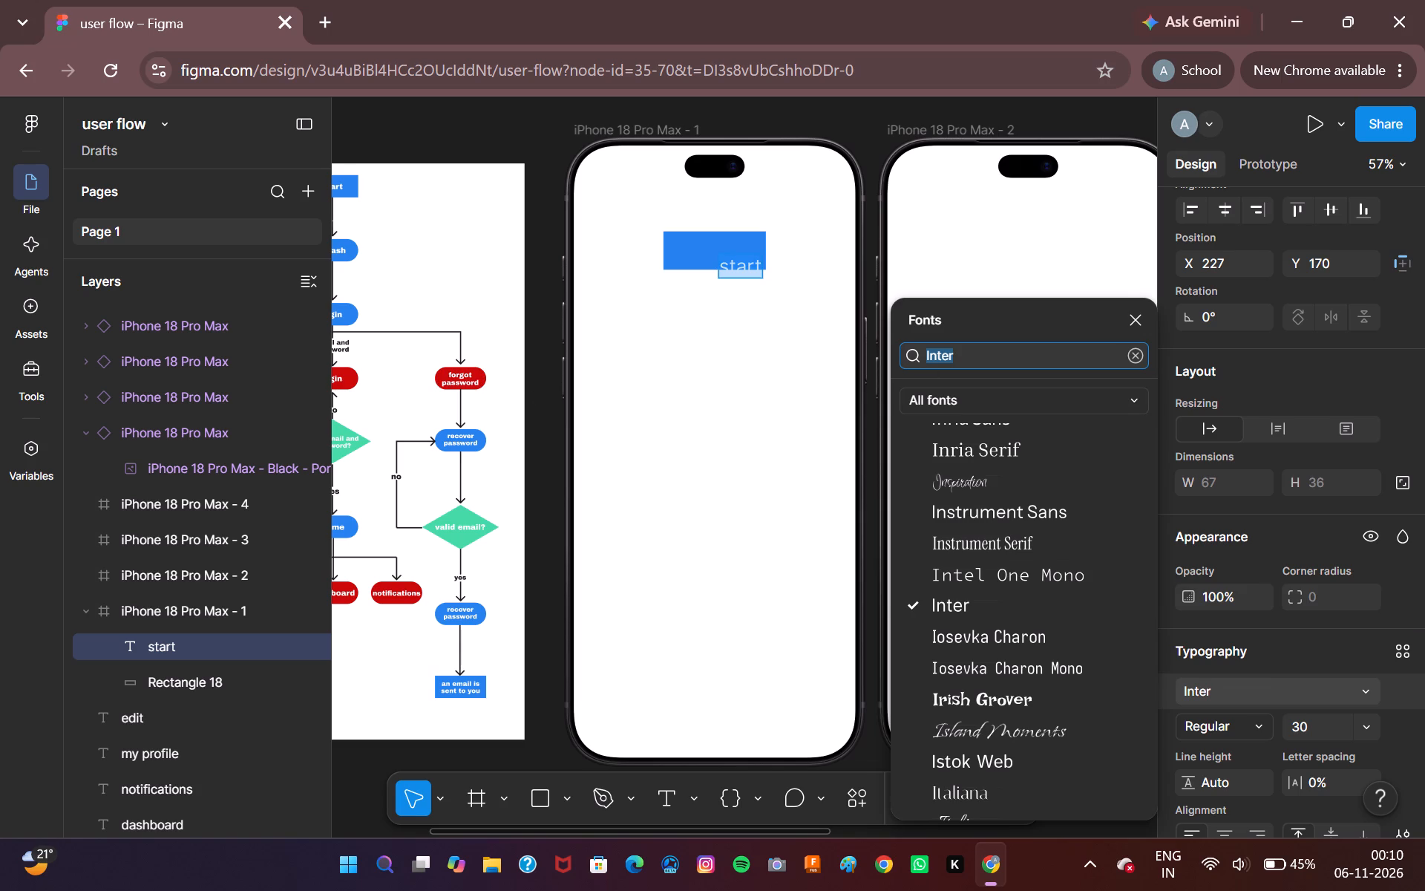
key(a)
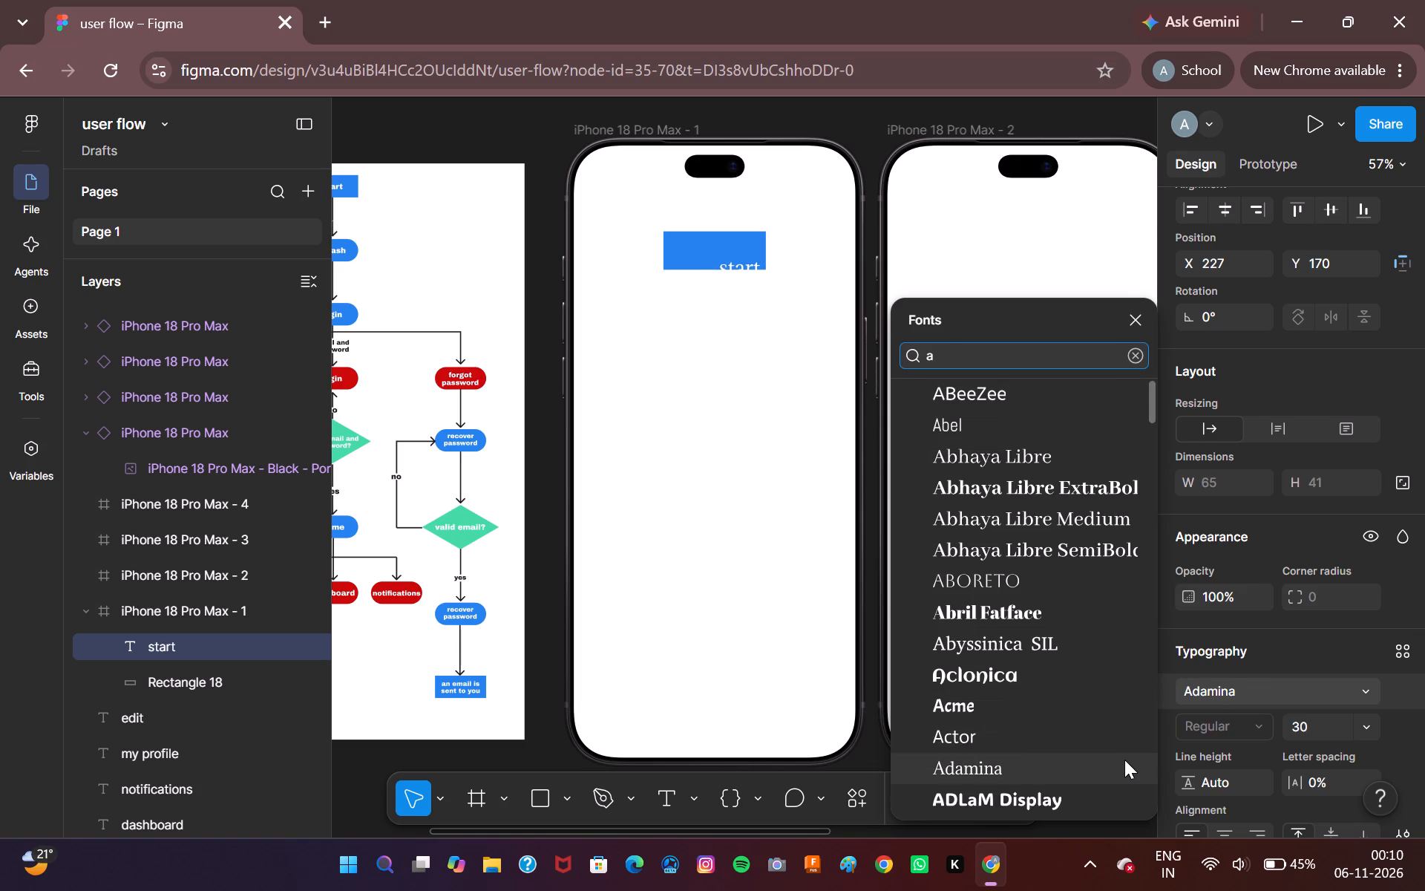
scroll(1124, 760, down, 4)
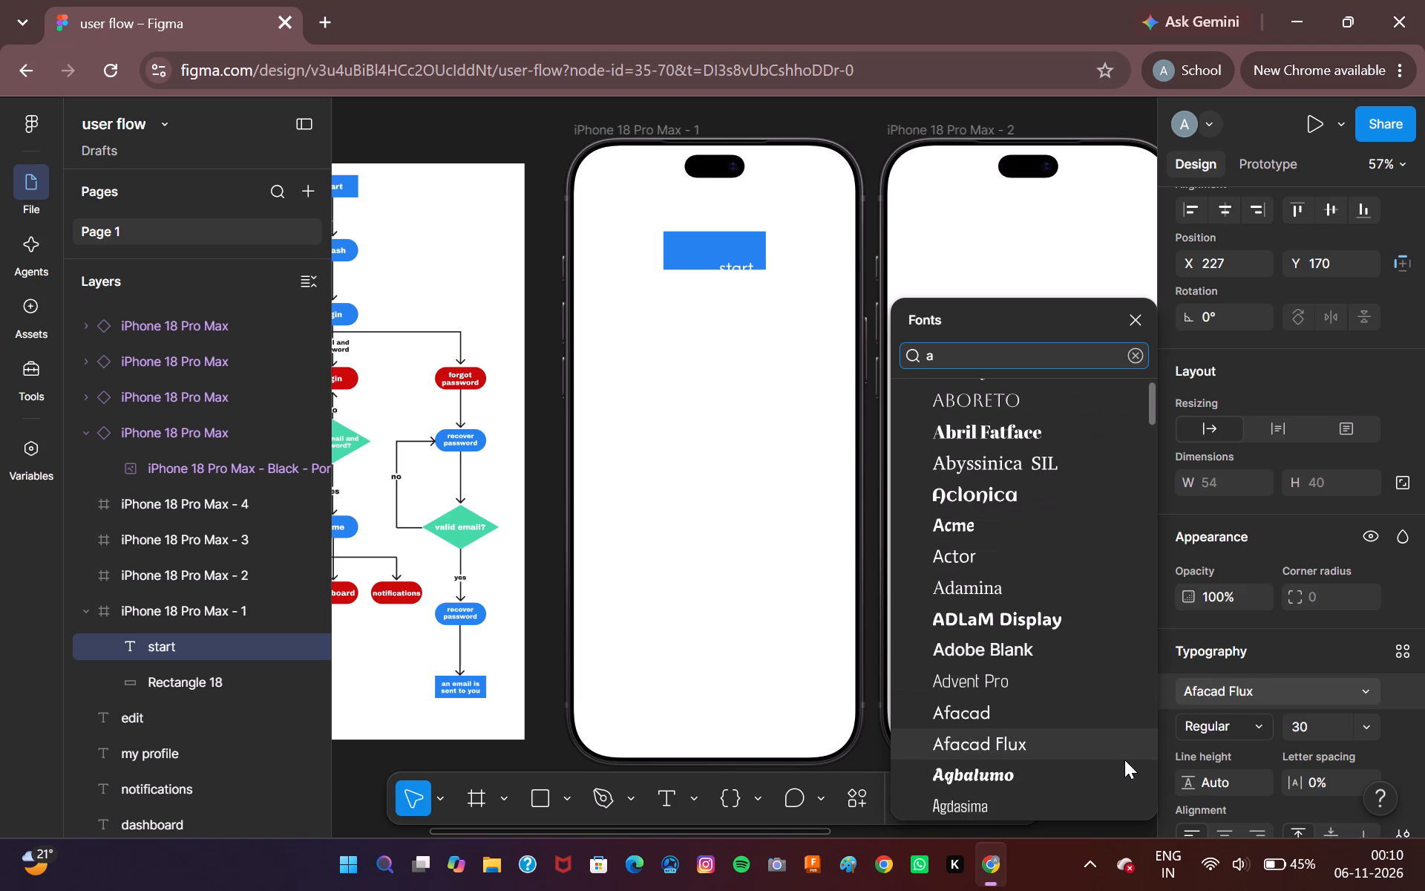
scroll(1124, 760, down, 5)
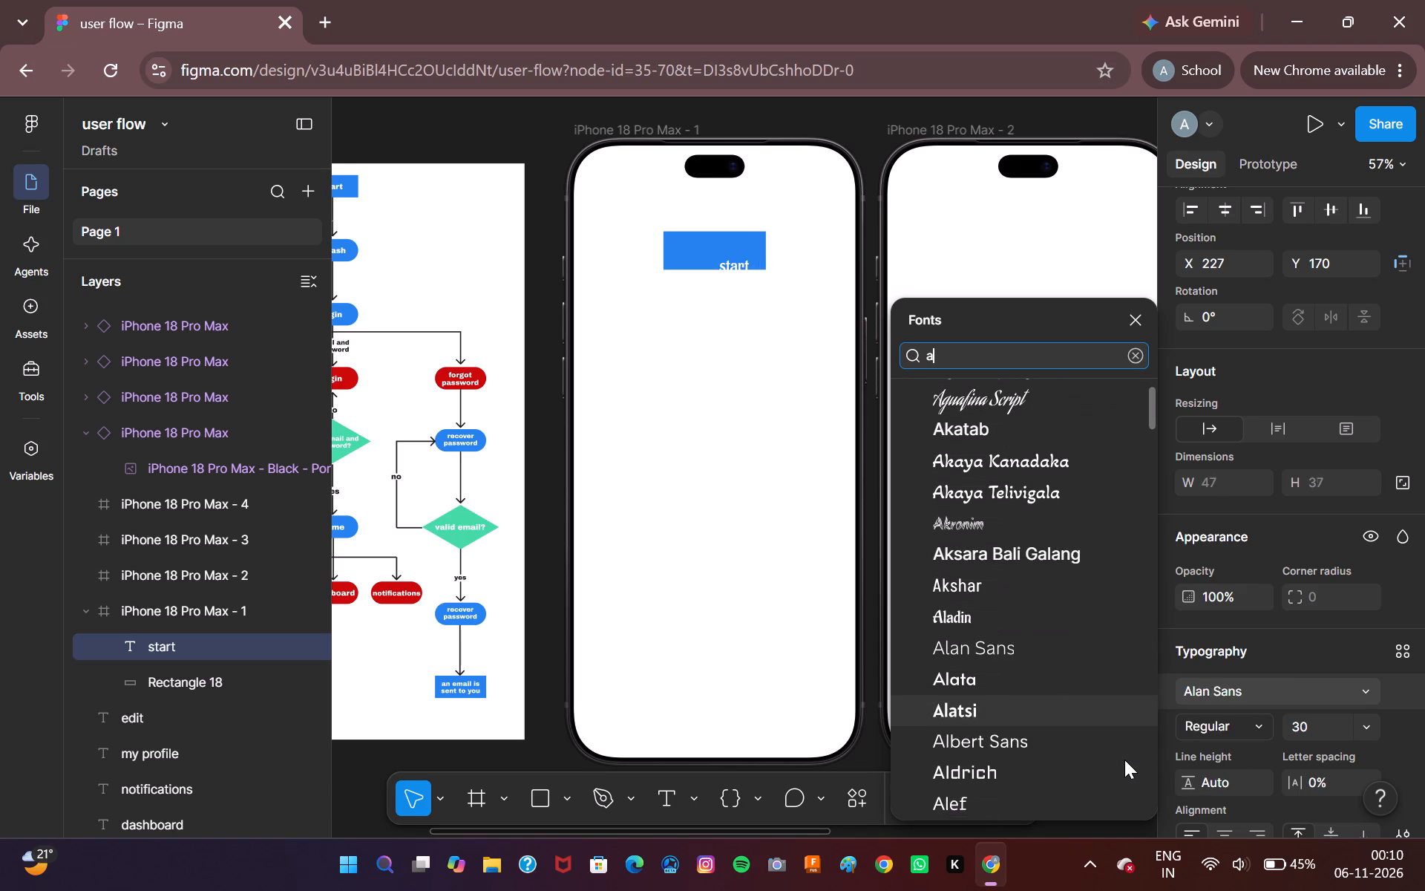
scroll(1124, 760, down, 4)
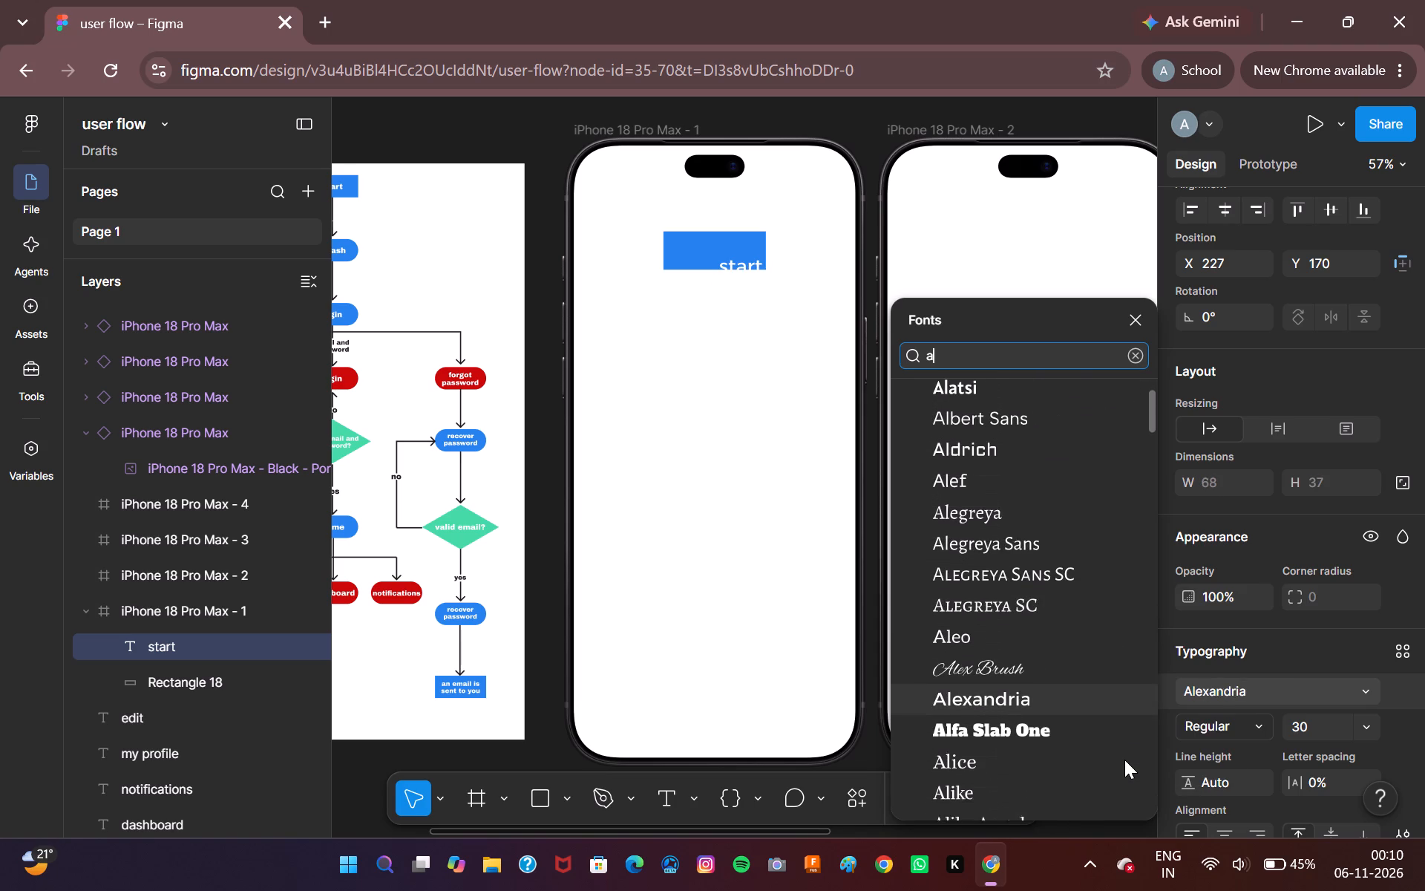
scroll(1124, 760, down, 4)
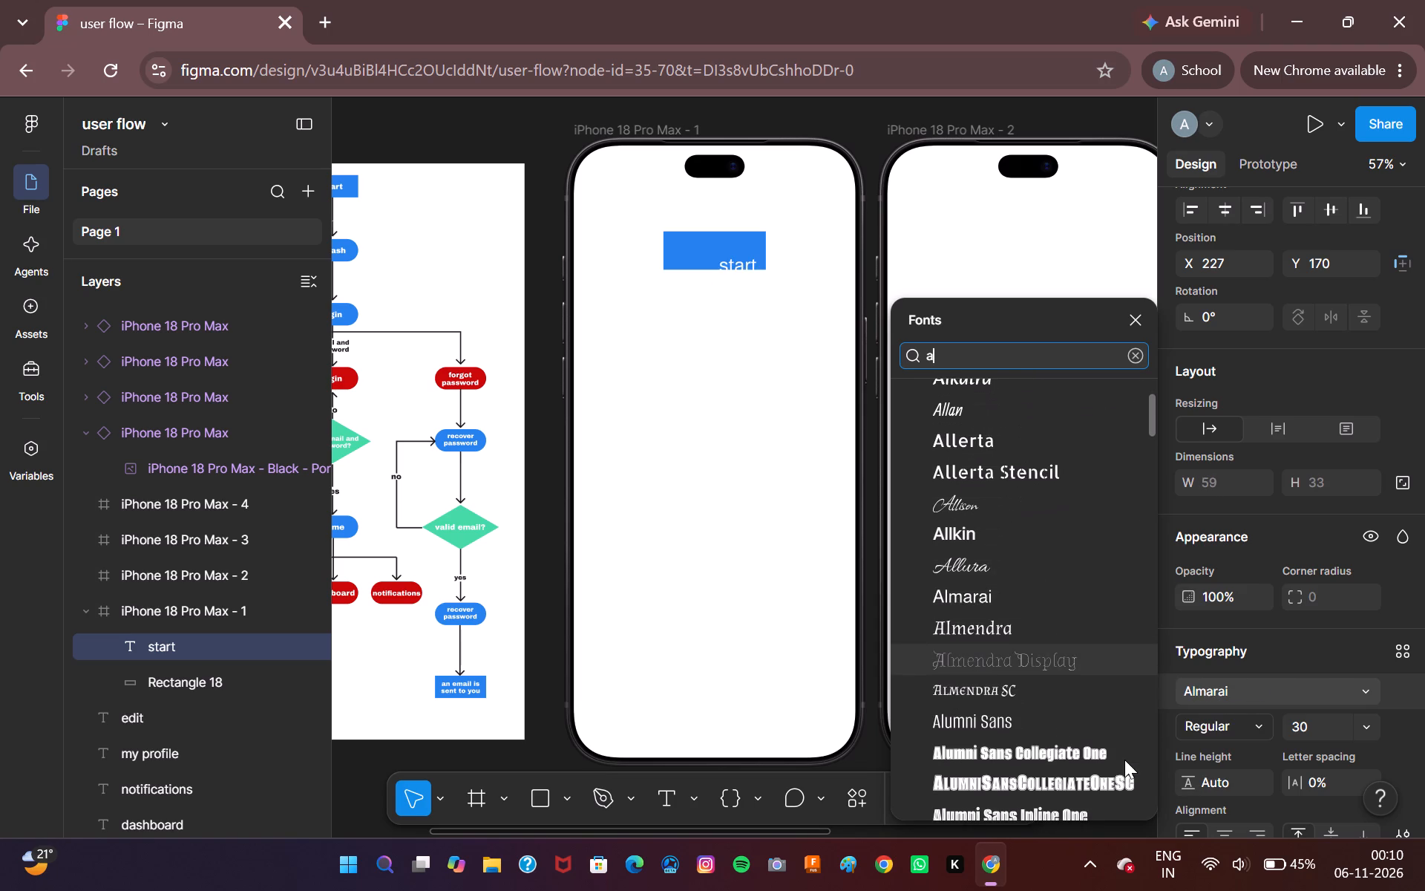
scroll(1124, 760, down, 4)
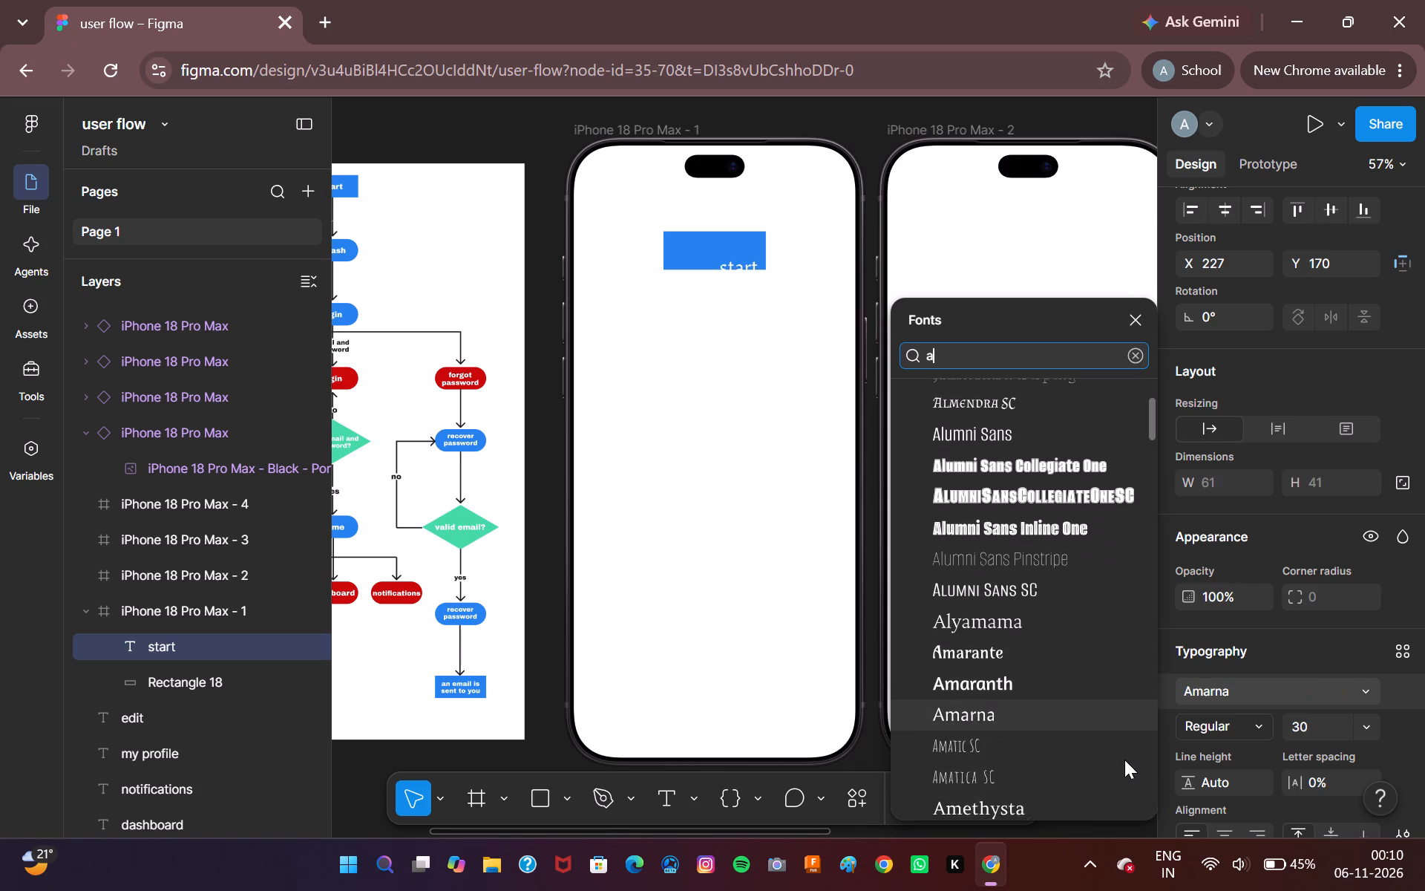
scroll(1124, 760, down, 4)
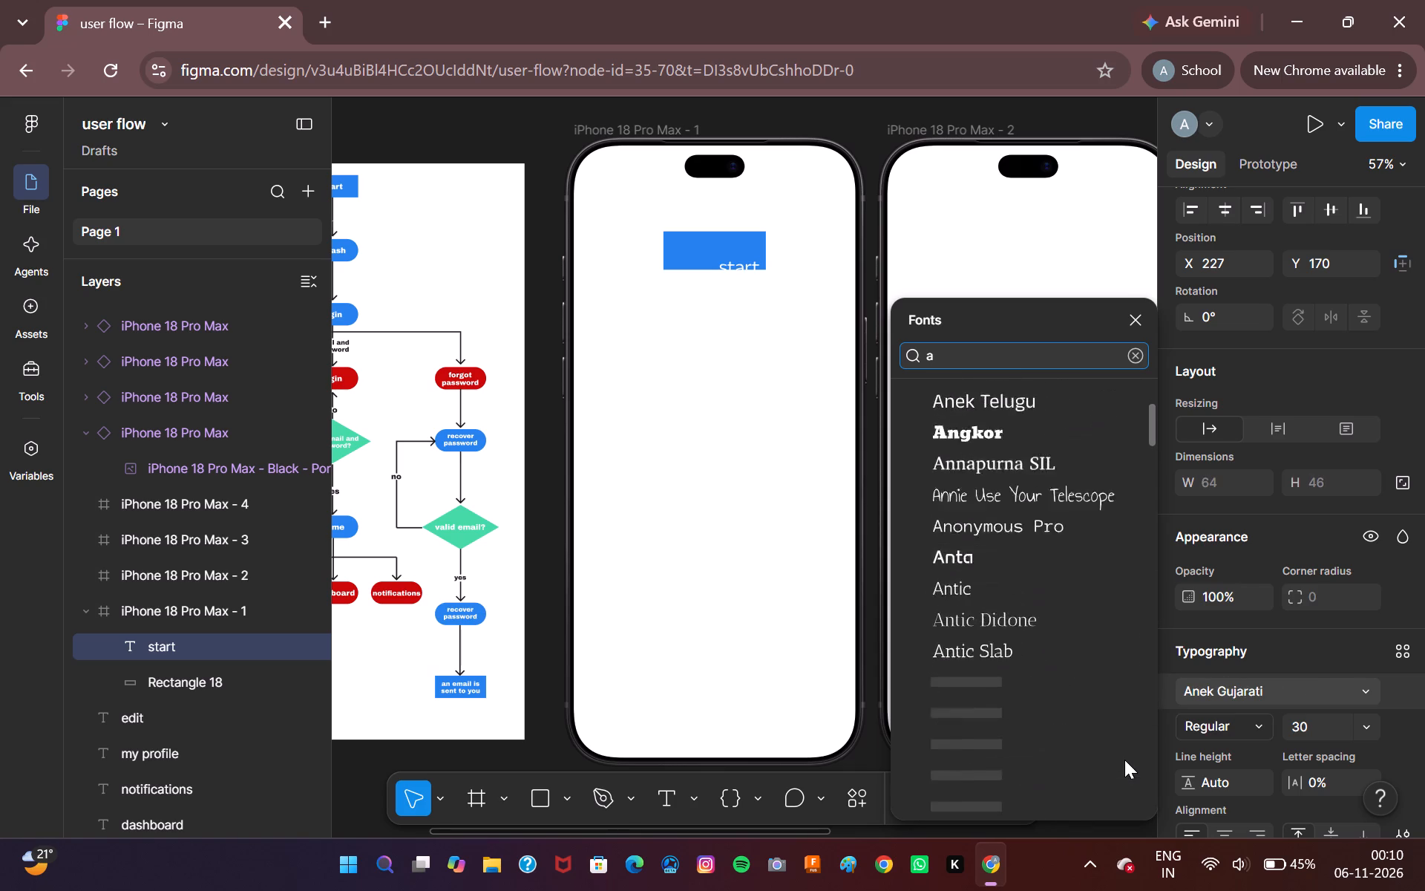
scroll(1124, 760, down, 4)
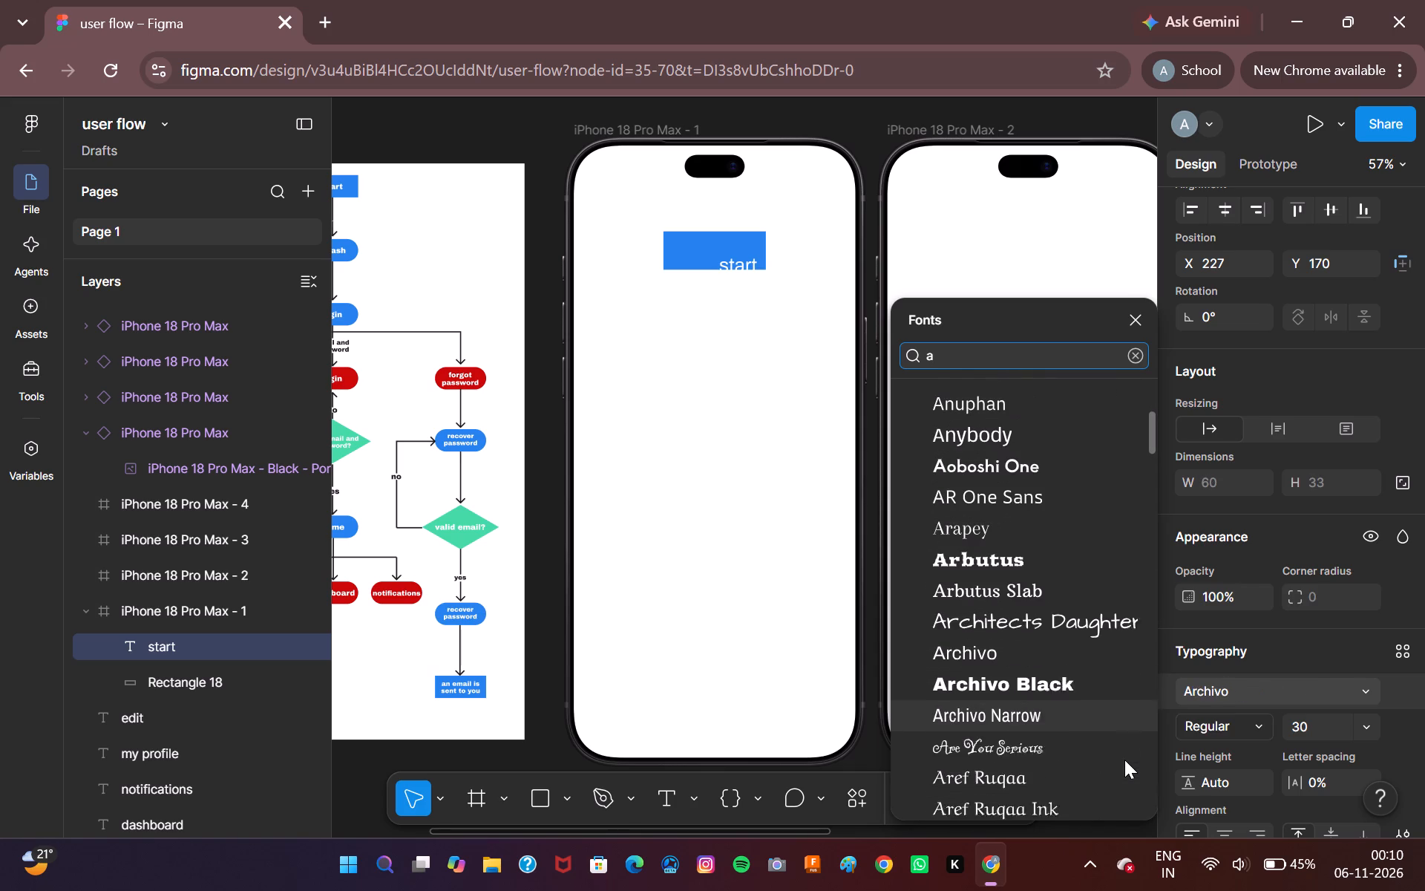
scroll(1124, 760, down, 2)
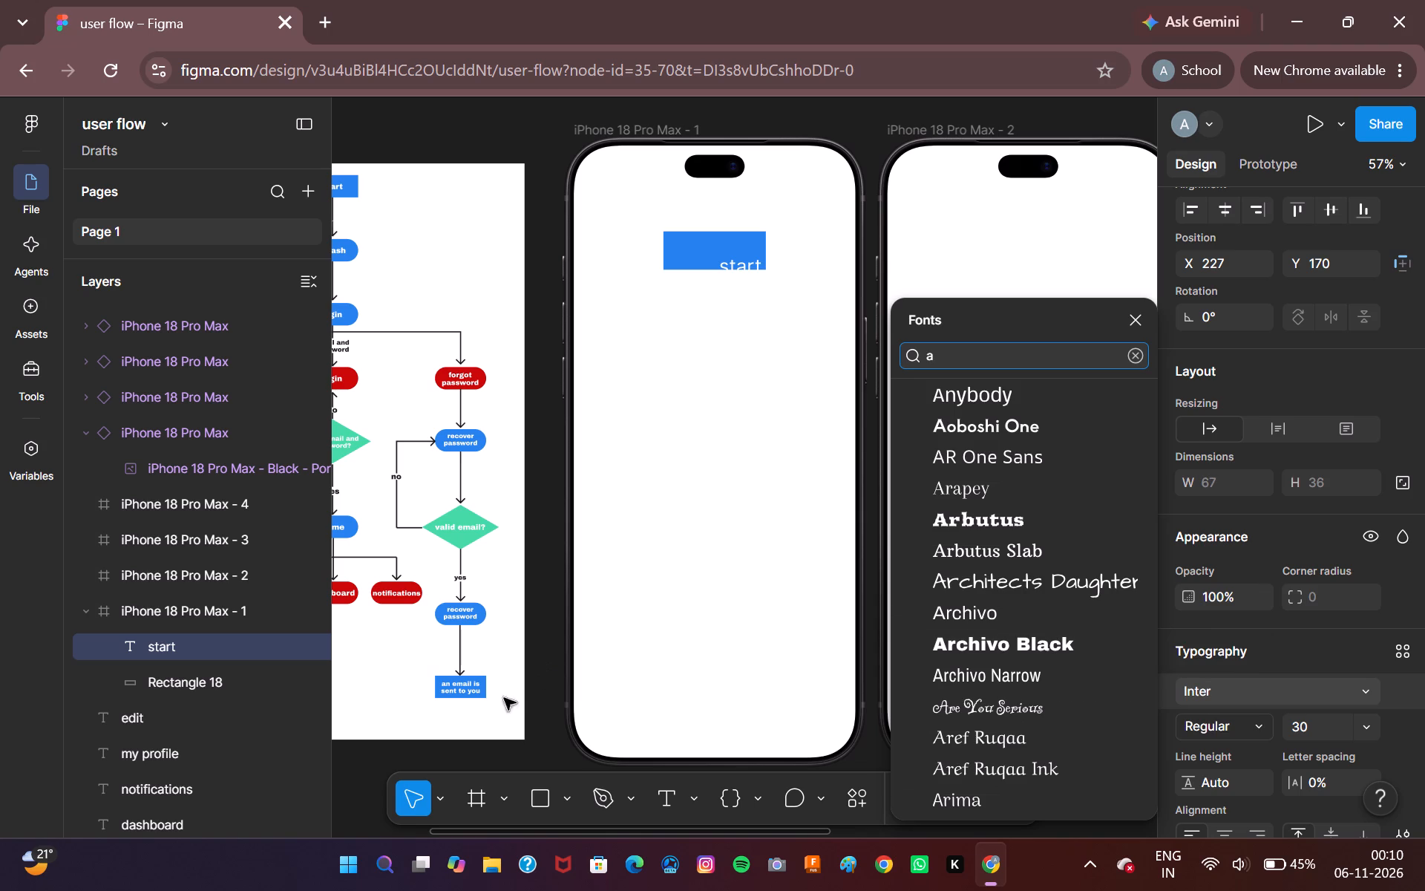
Check which font the flowchart's "an email is sent to you" label uses.
click(476, 688)
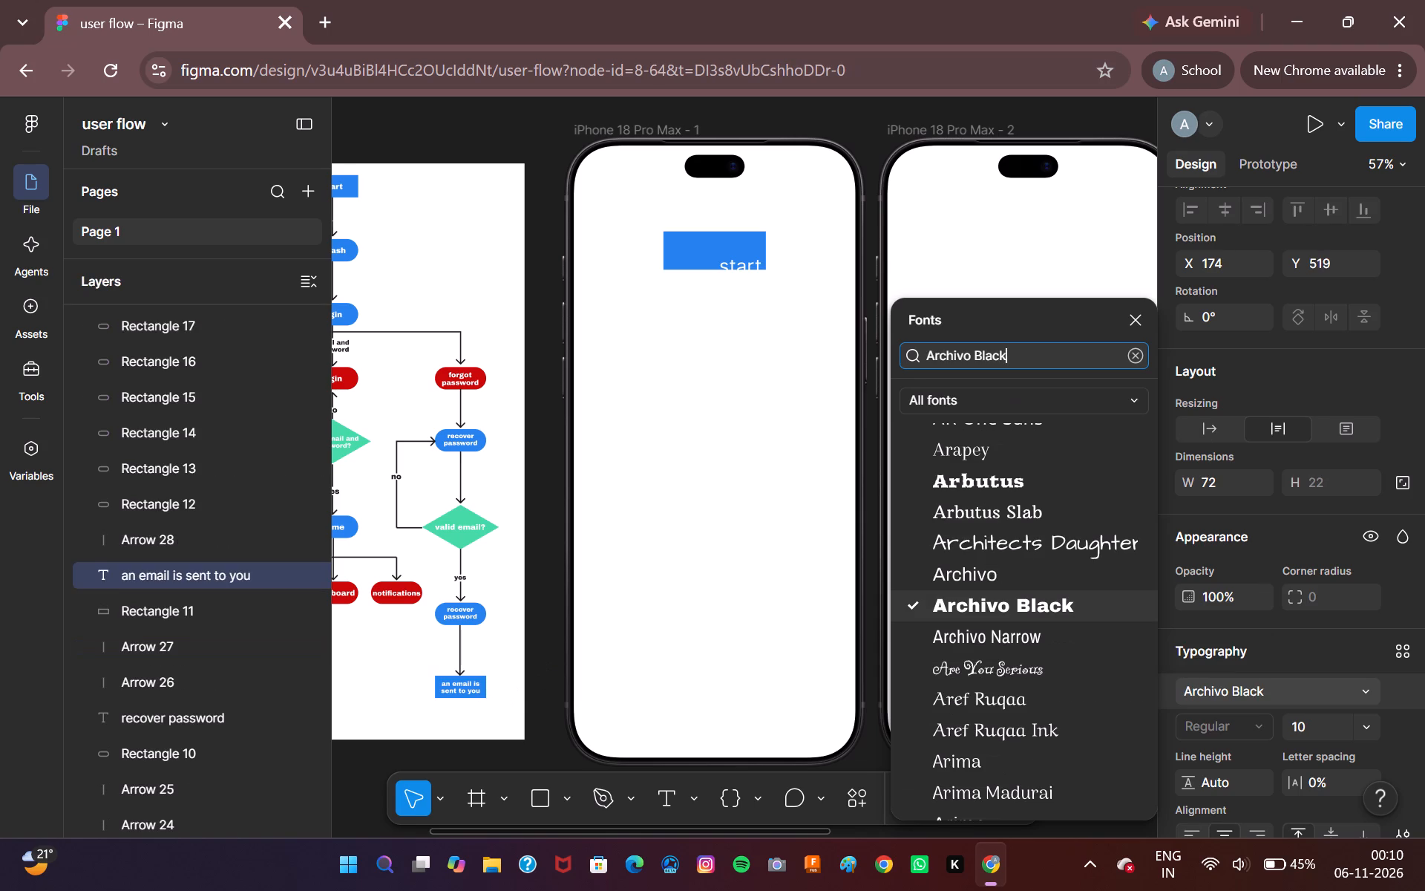
click(464, 688)
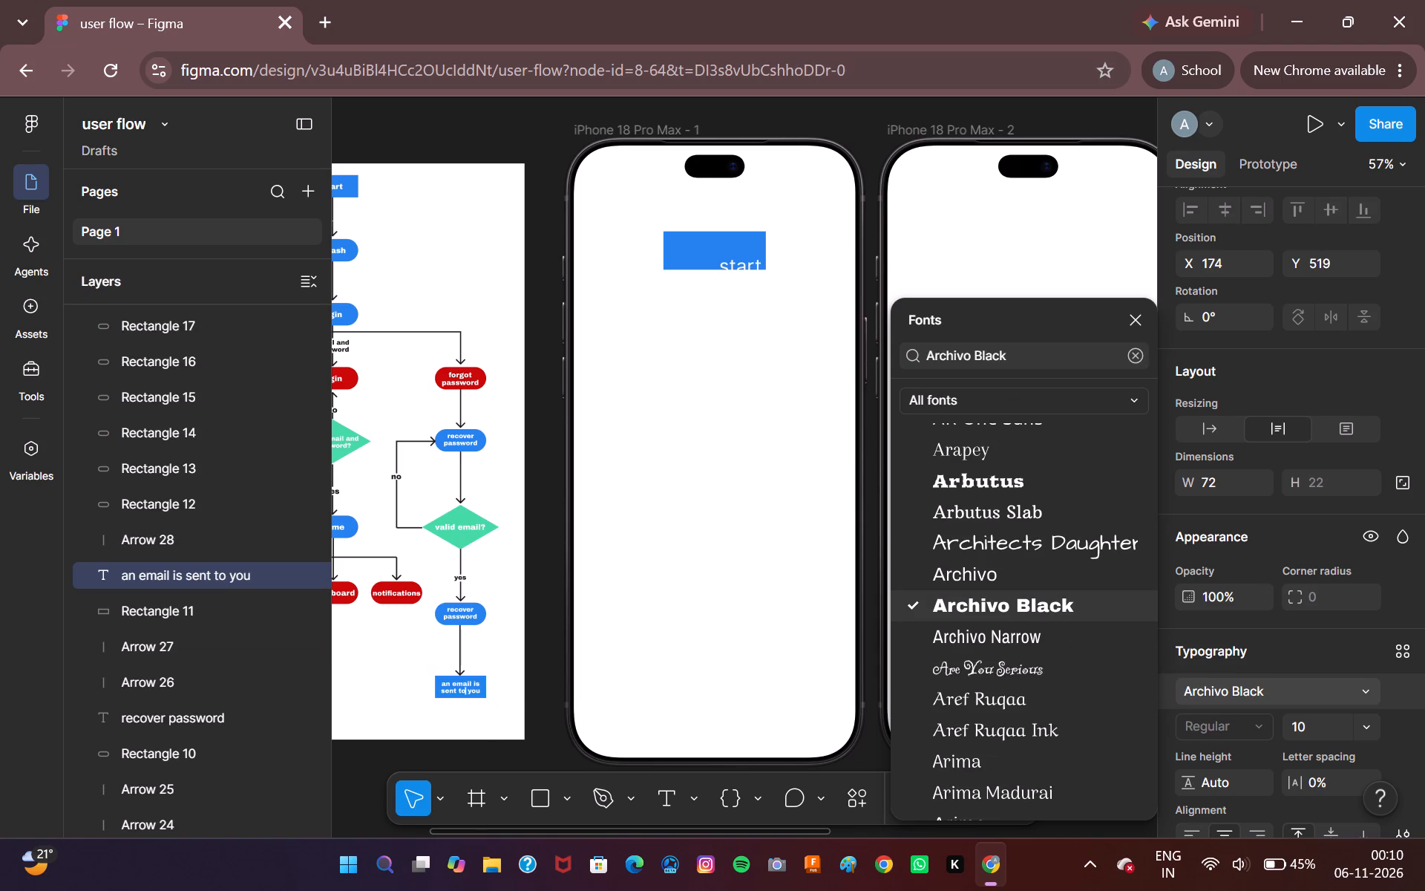
double_click(468, 685)
Change the font of the "start" text in the first iPhone frame to Archivo Black.
double_click(745, 265)
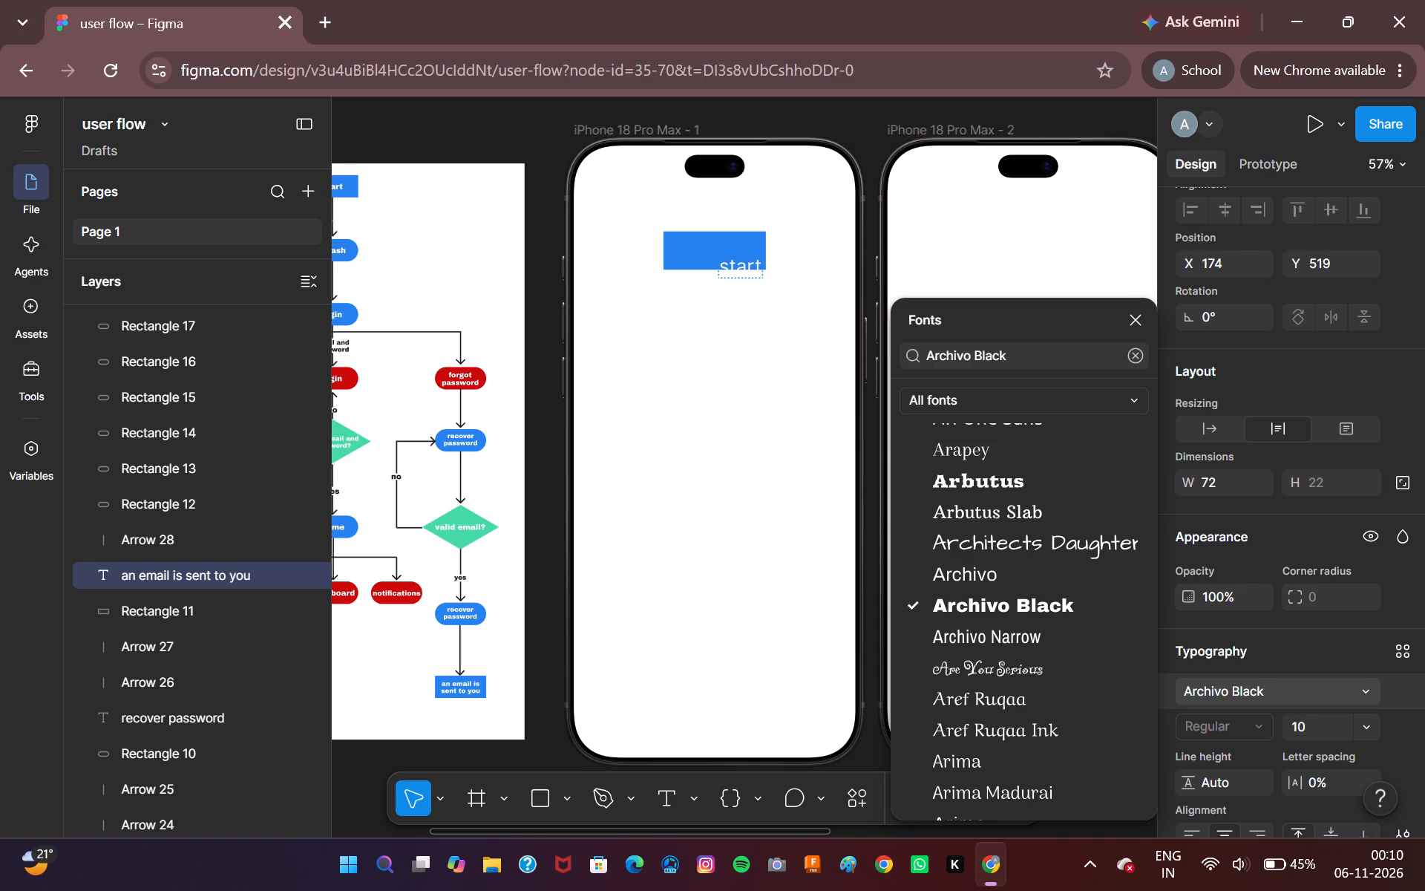
triple_click(1072, 365)
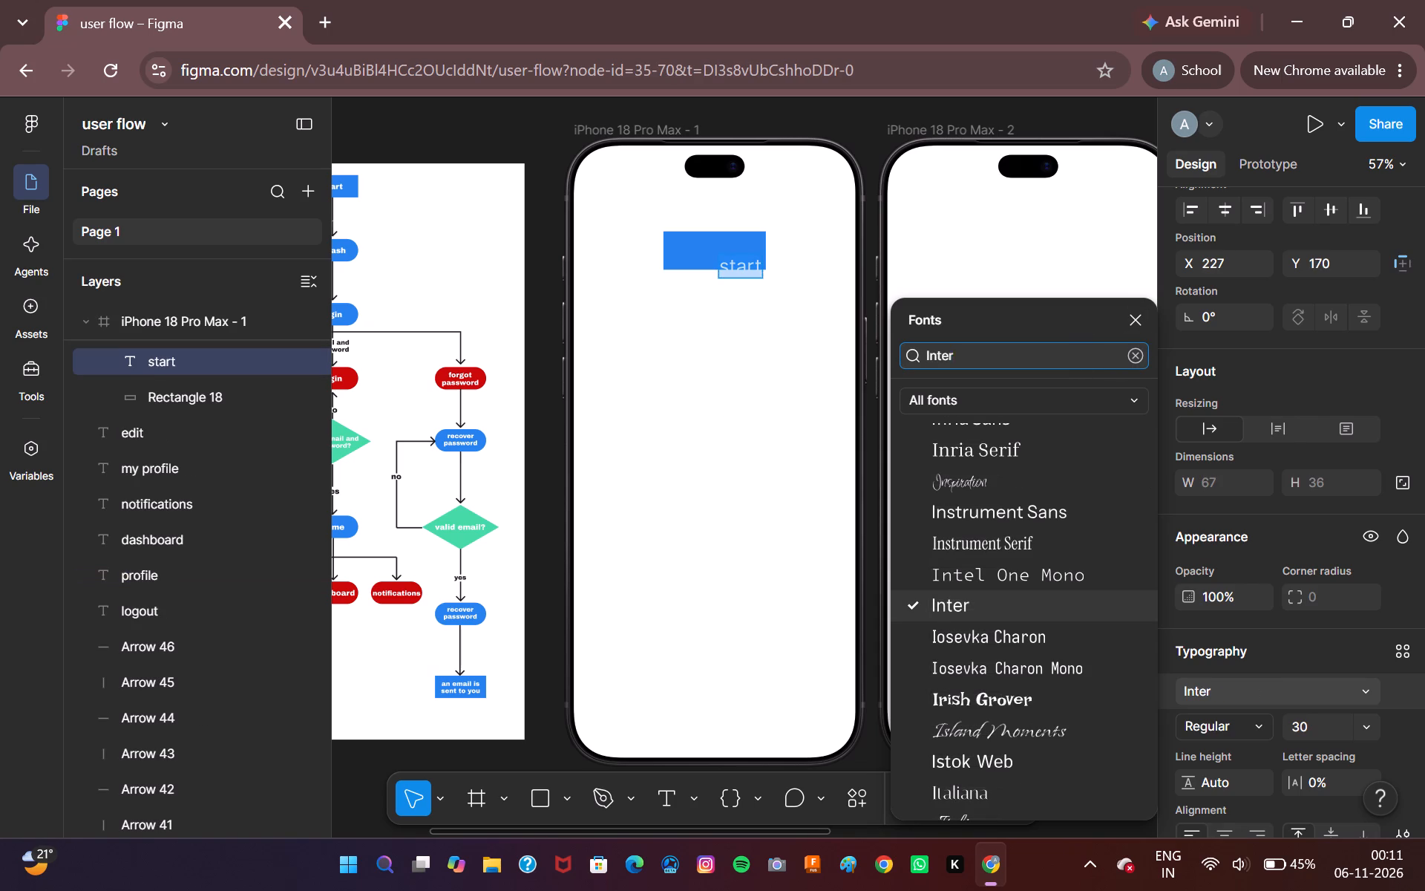
text(archi)
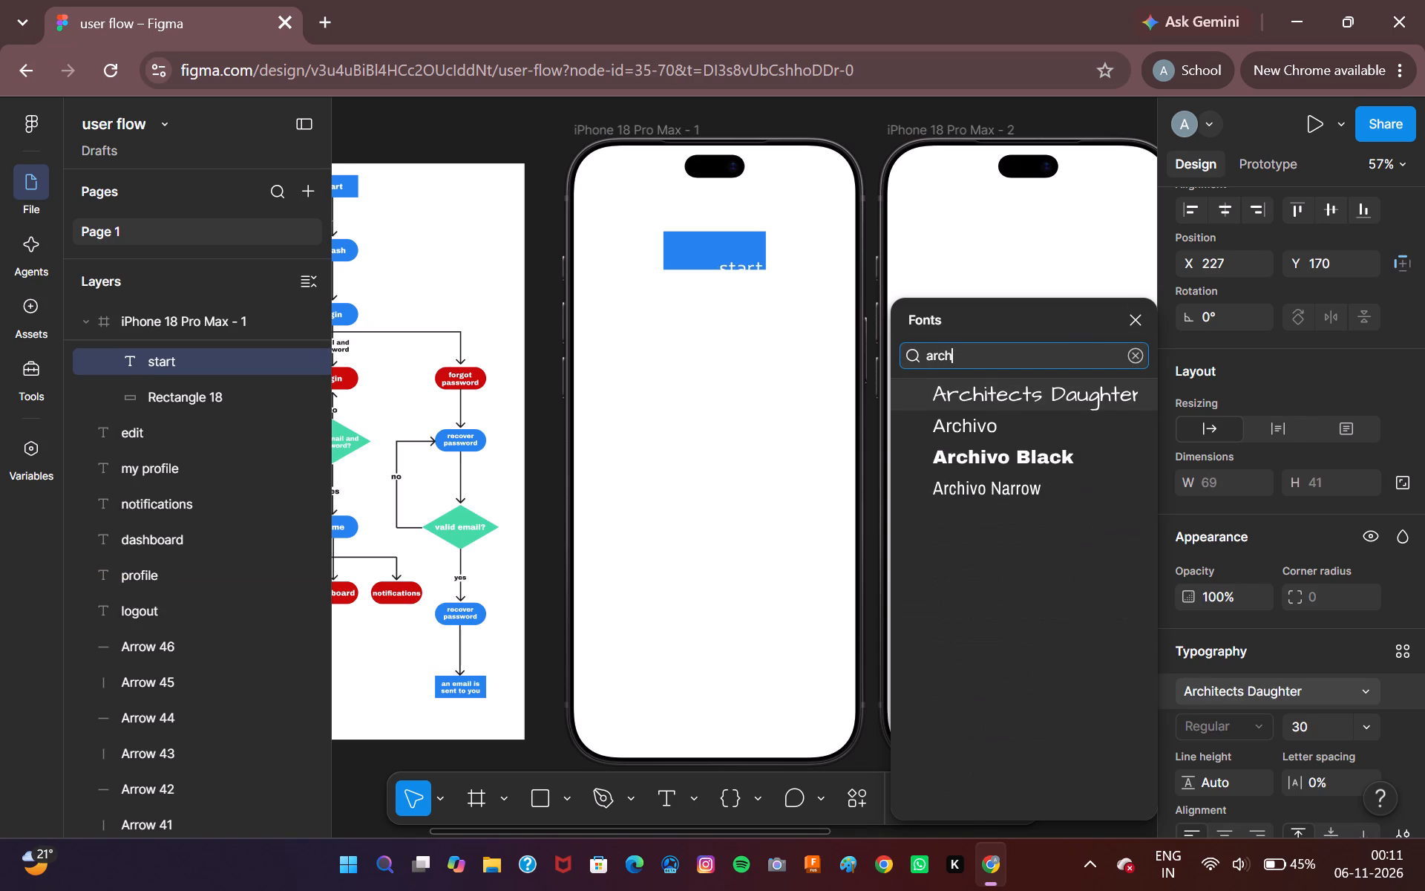
click(1003, 363)
text(archiv)
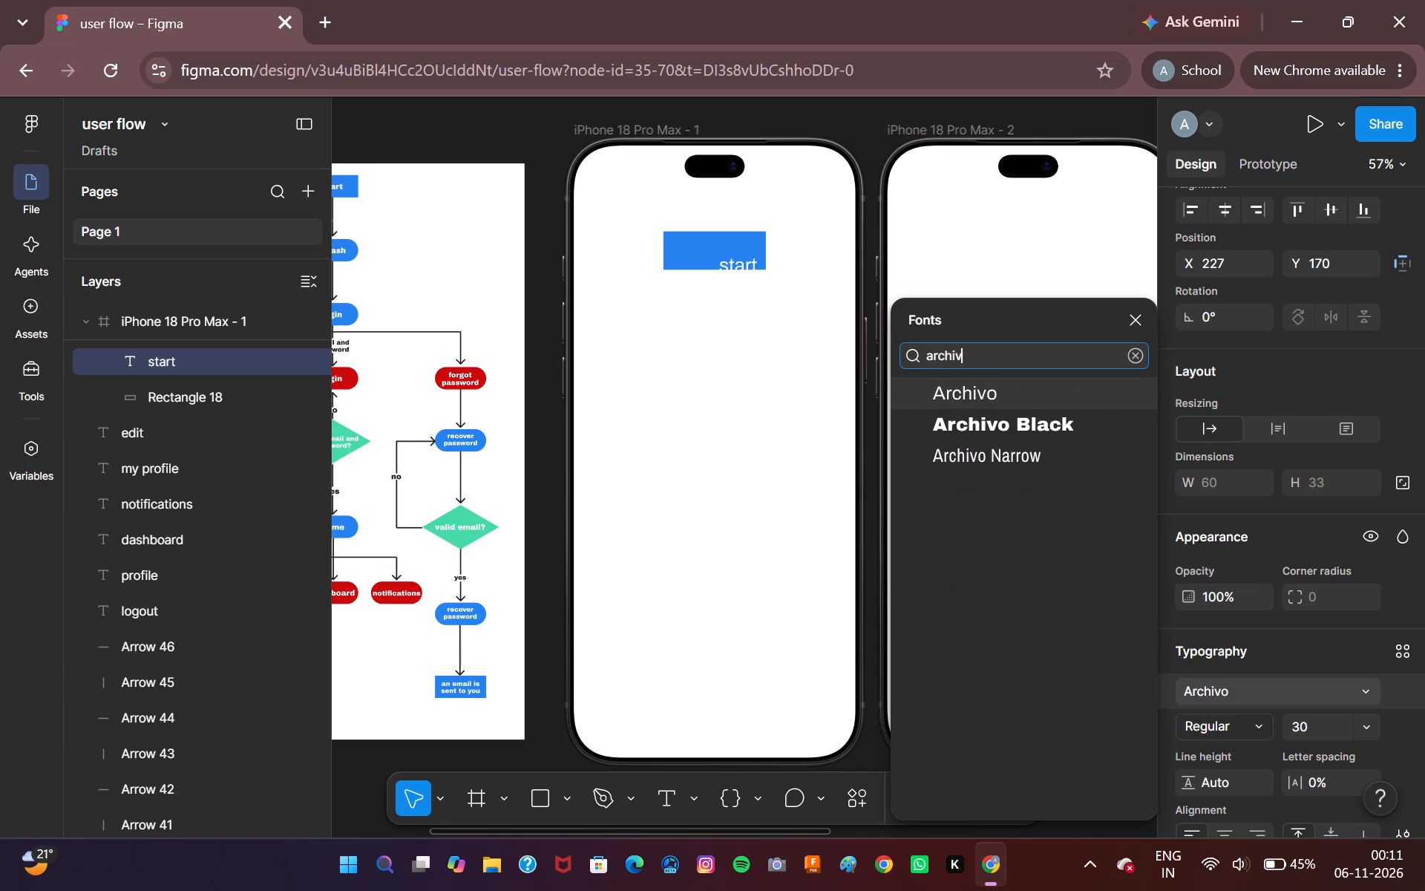
key(o)
click(1066, 429)
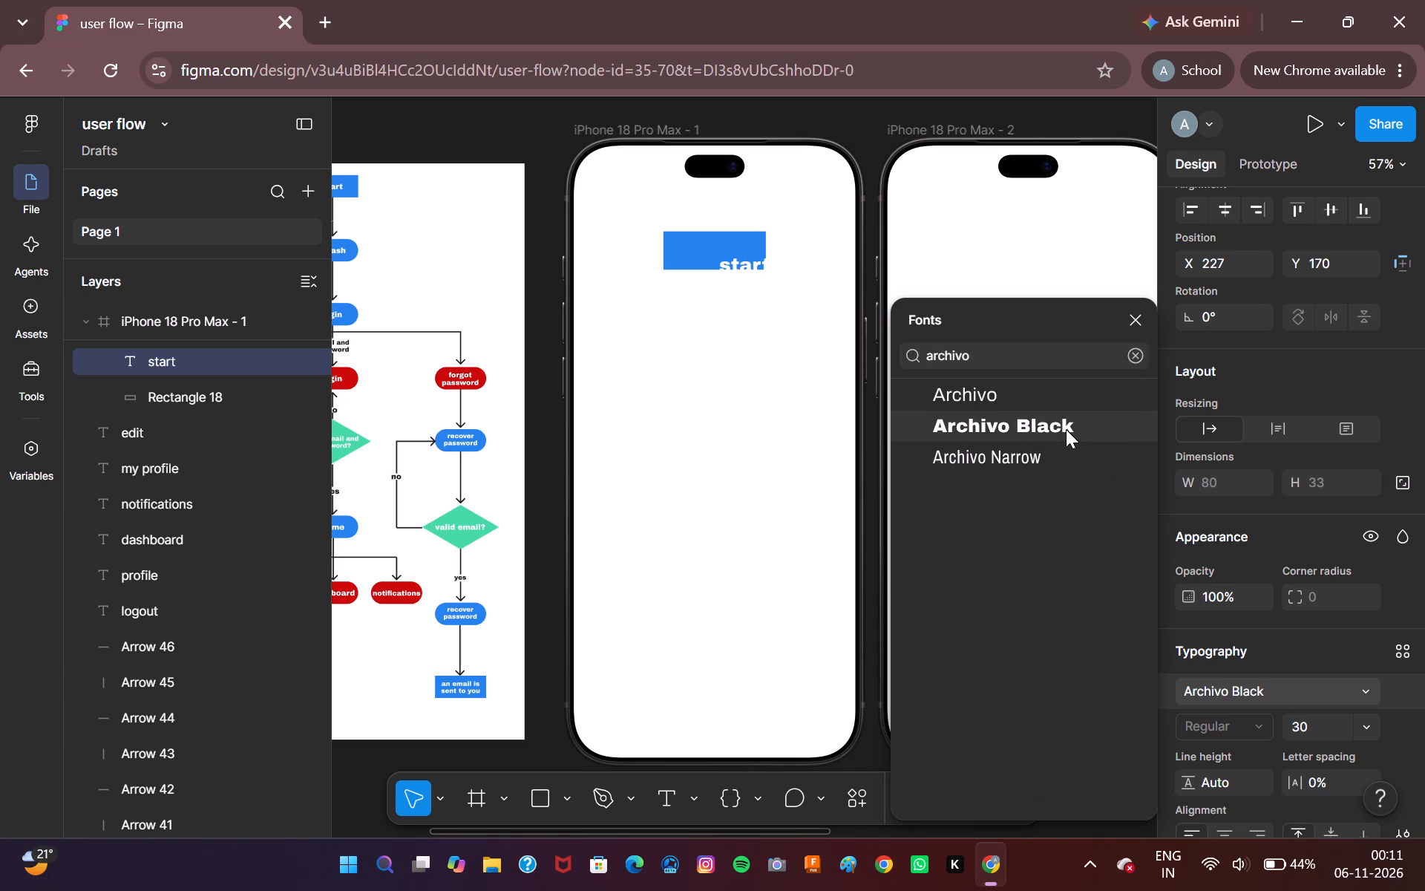
Centre the "start" text on its blue rectangle, at X 180, Y 148.
click(738, 259)
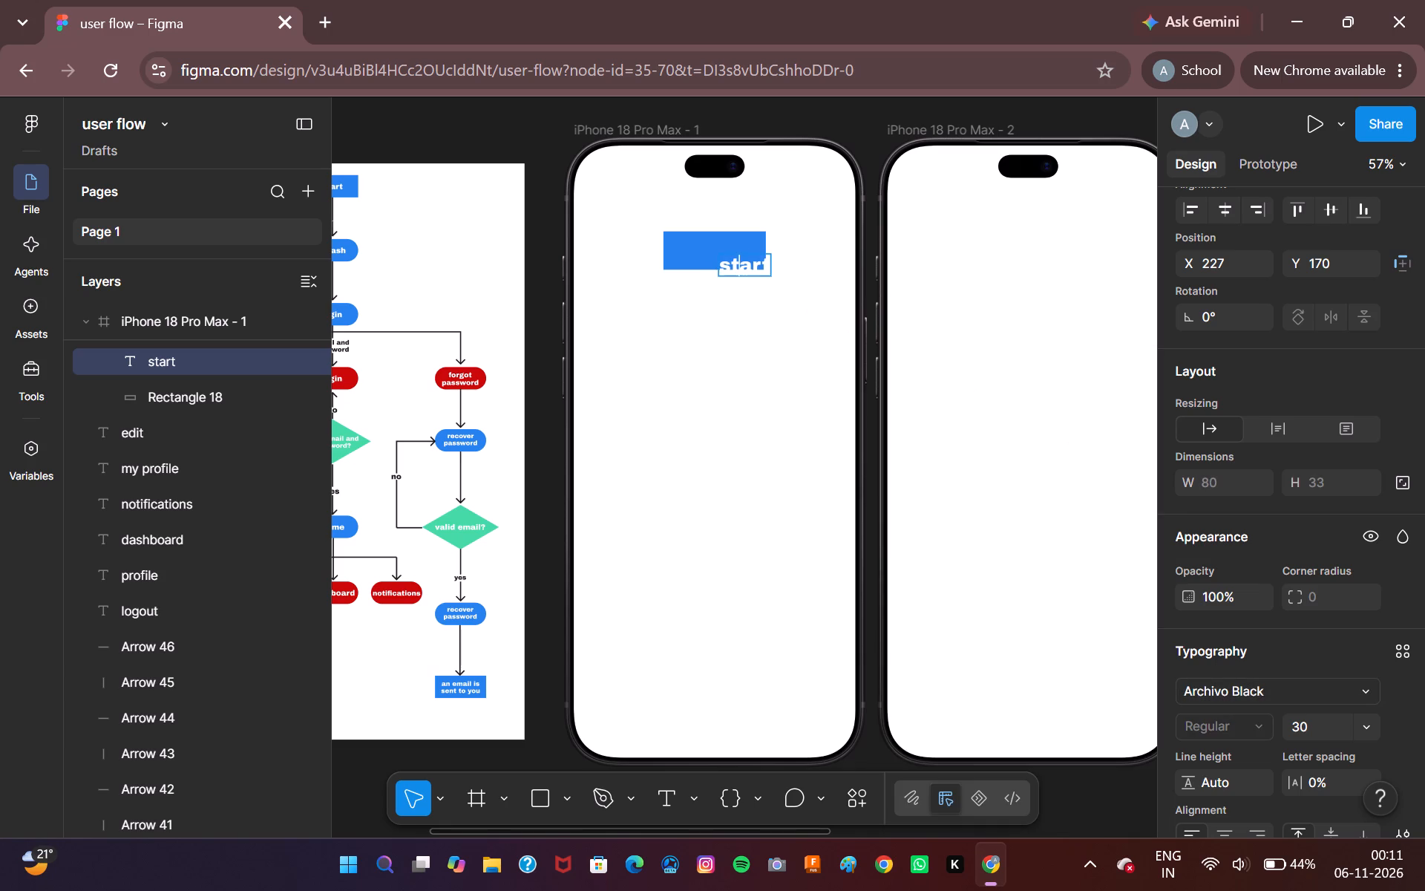
drag(856, 108, 751, 275)
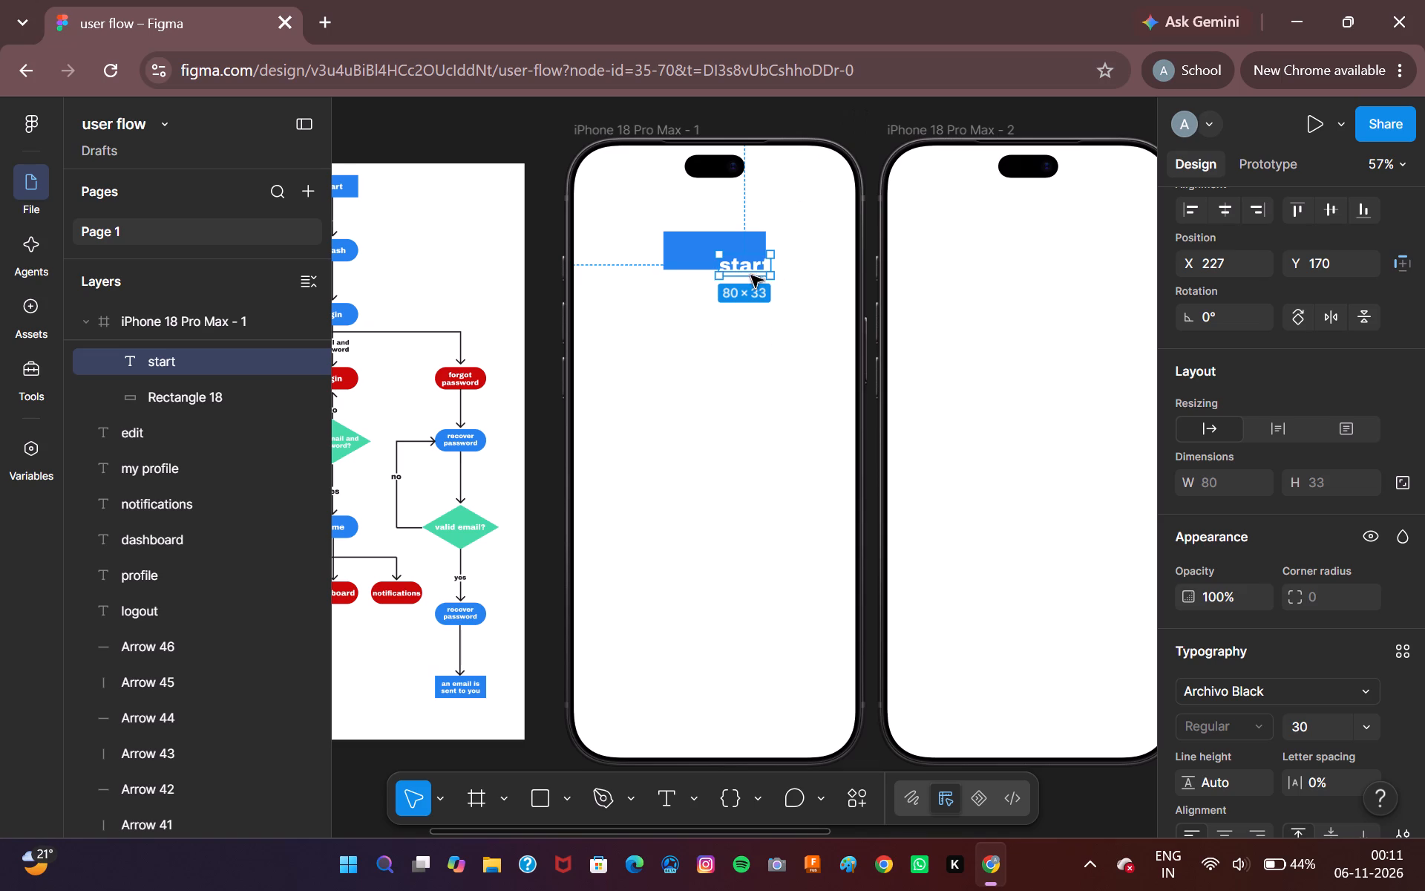
drag(751, 275, 744, 265)
drag(744, 265, 709, 249)
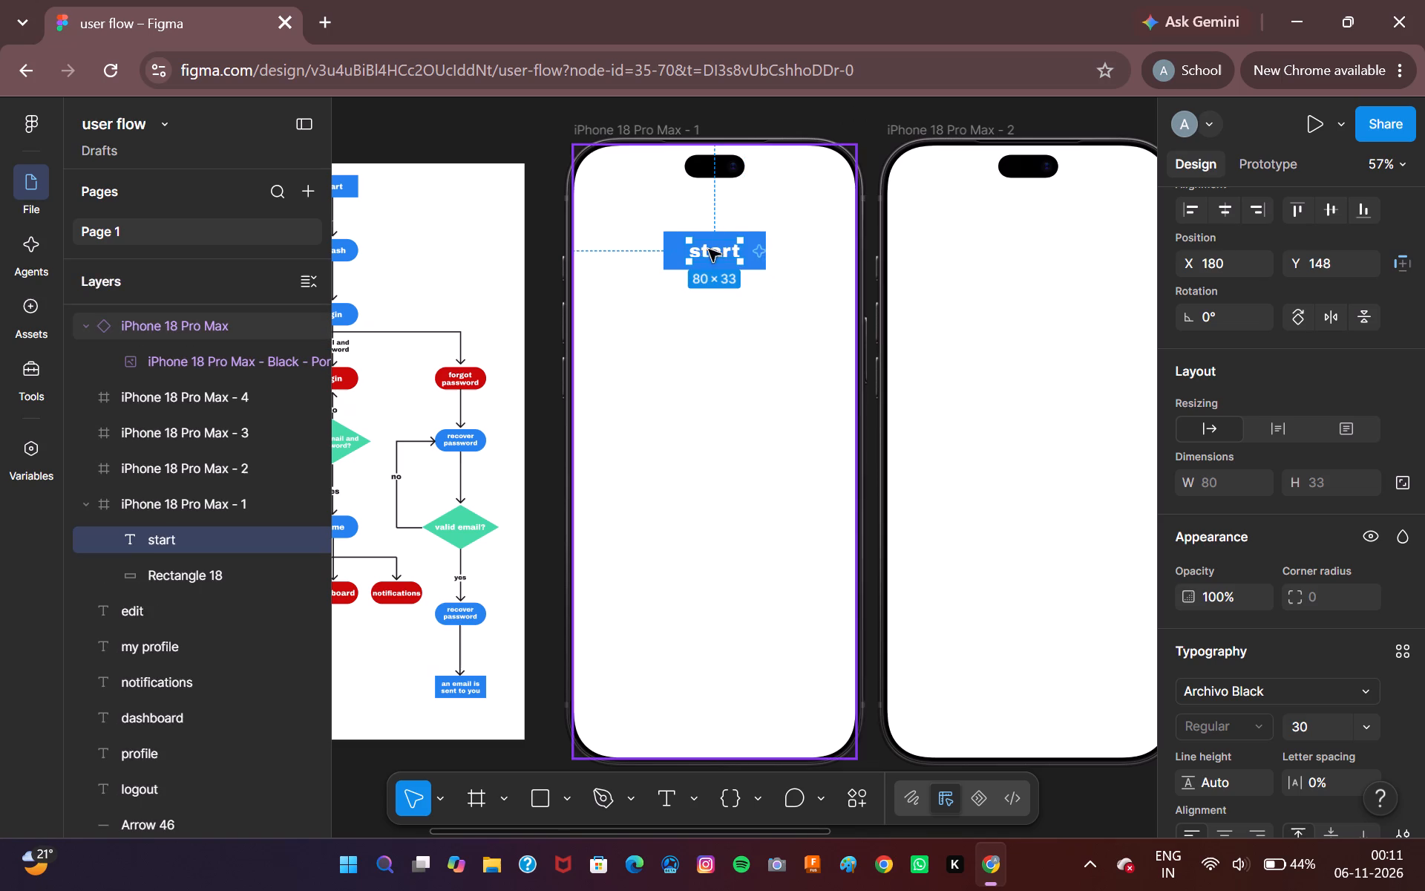
Draw a rectangle about 149 × 53 below the "start" button in the iPhone 18 Pro Max - 1 frame.
click(721, 359)
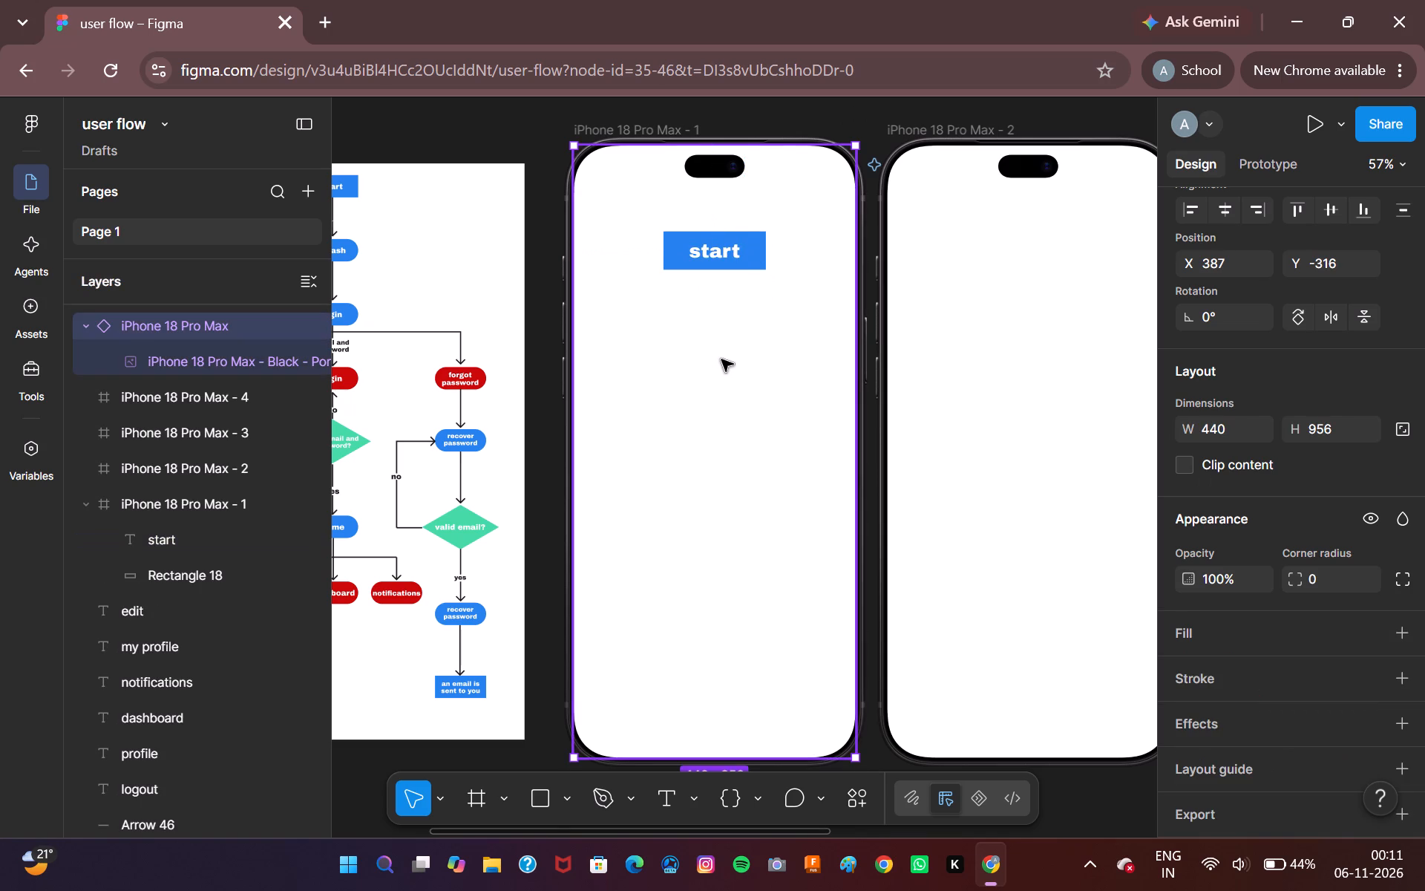
click(204, 512)
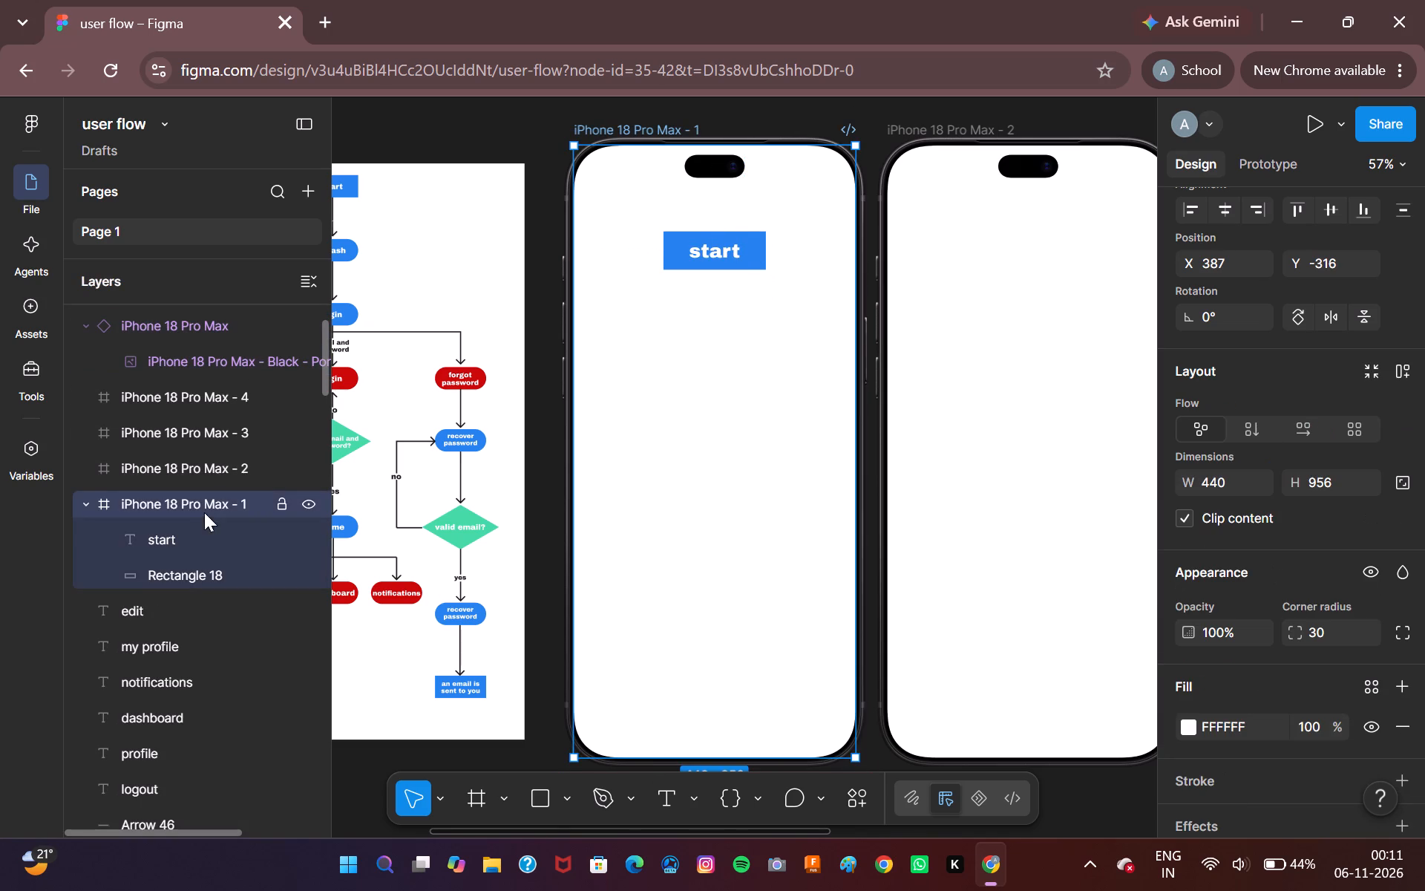
click(659, 789)
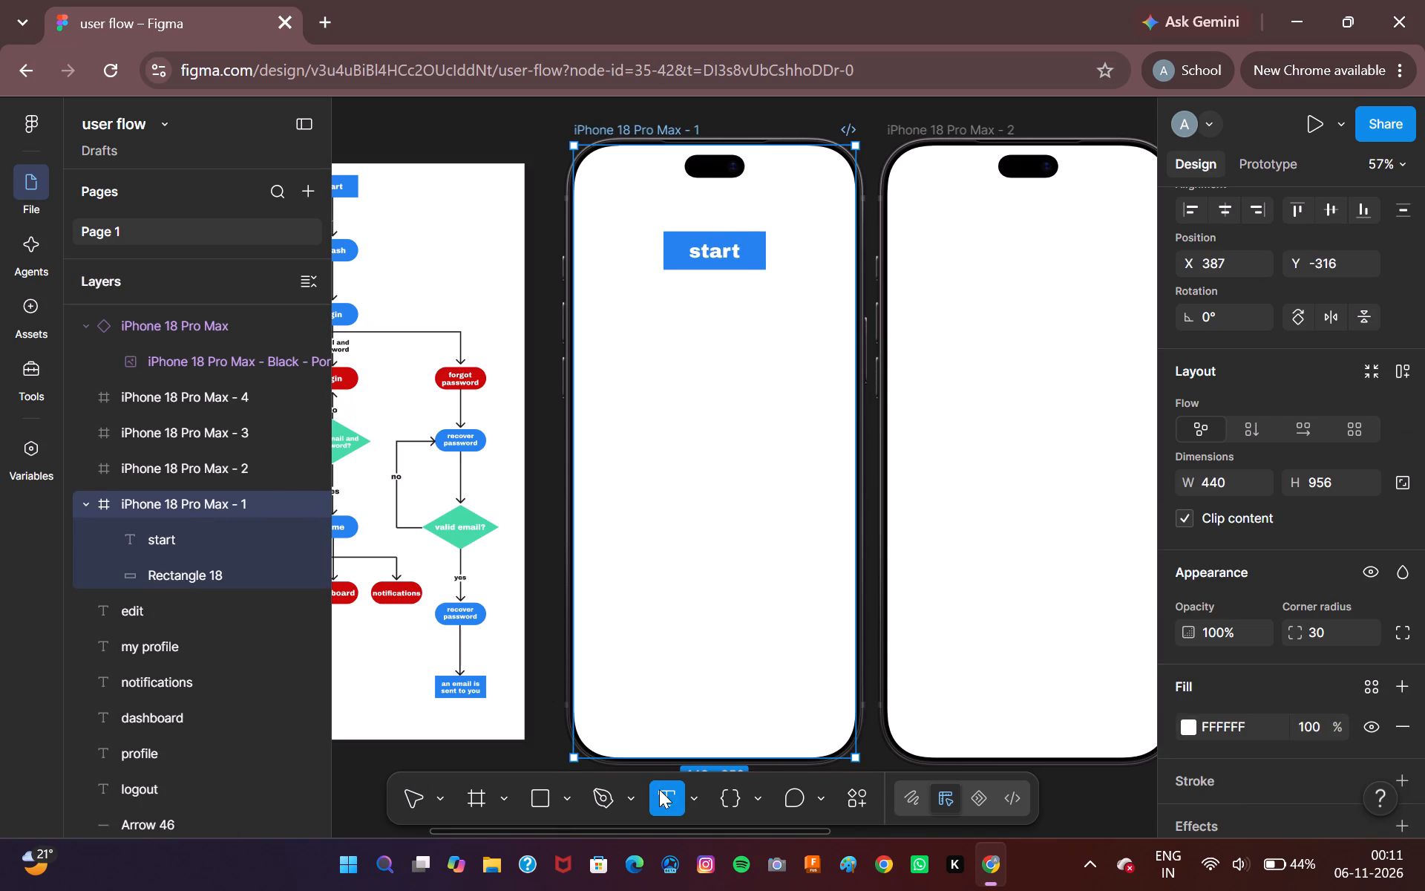
click(545, 792)
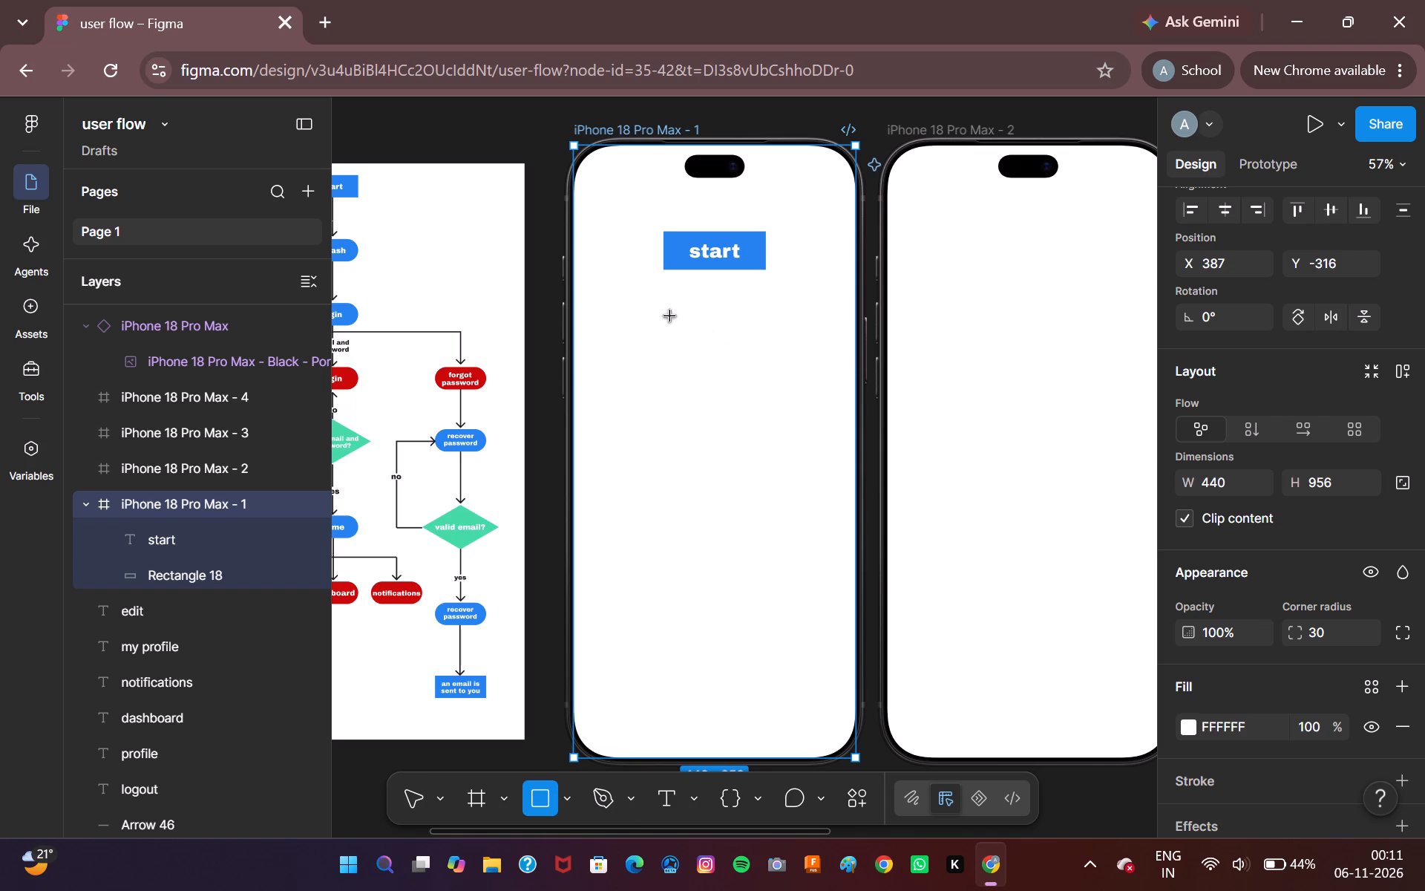
drag(670, 316, 765, 352)
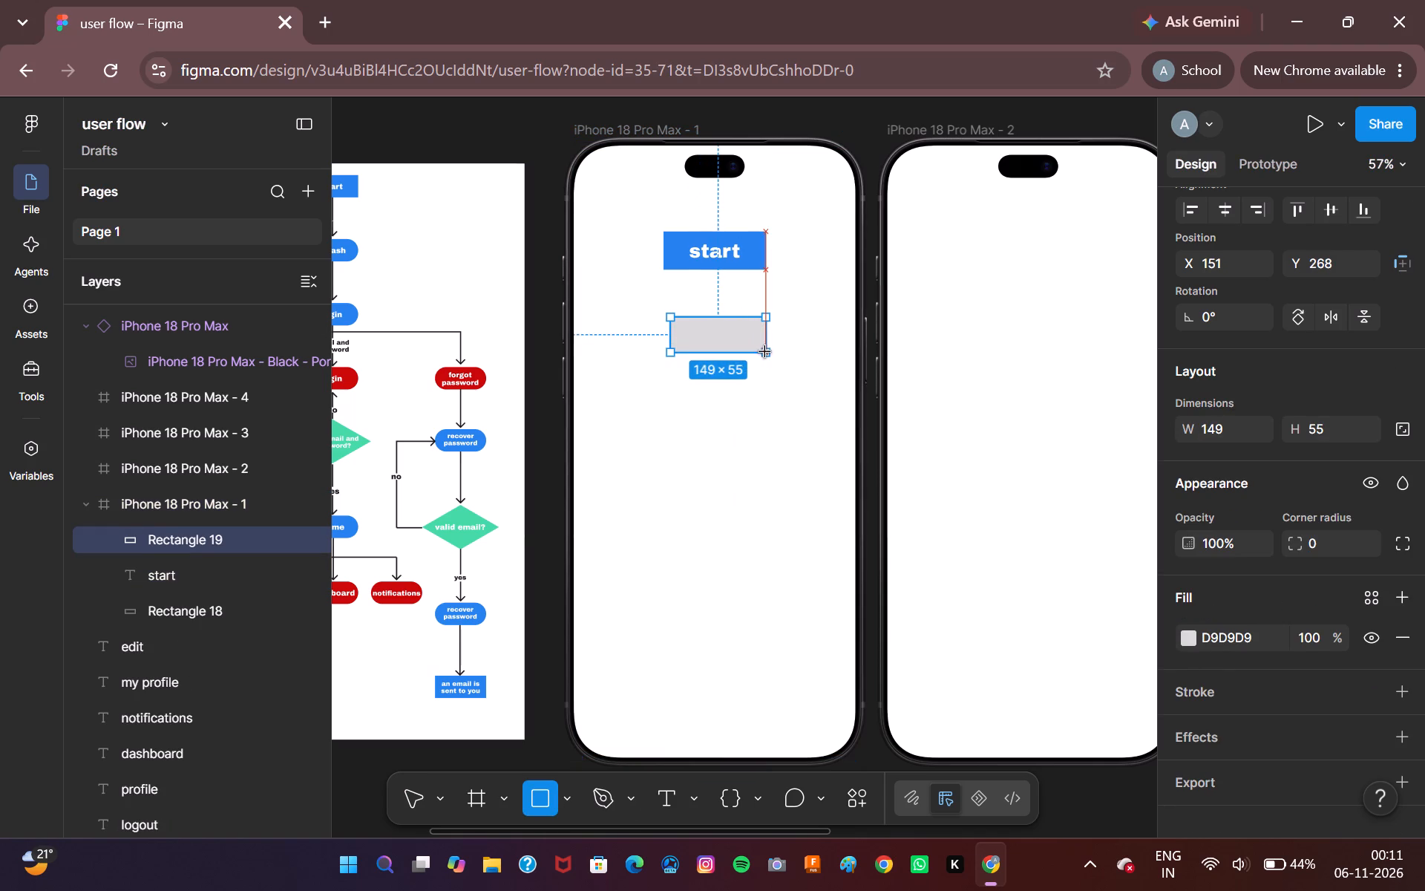
drag(765, 352, 767, 350)
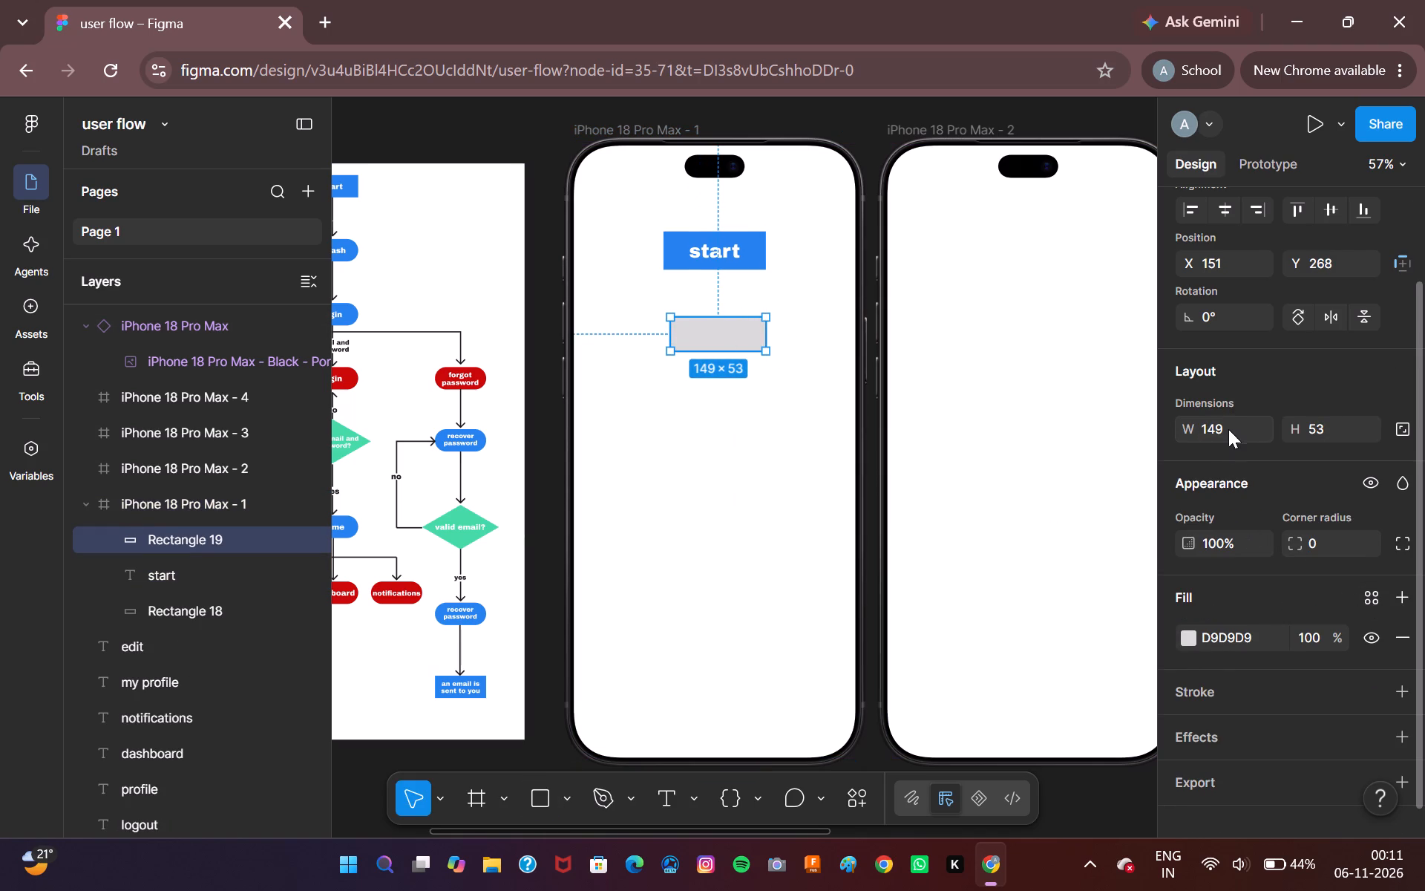
Resize the new rectangle to a width of 160 and a height of 60.
click(1228, 428)
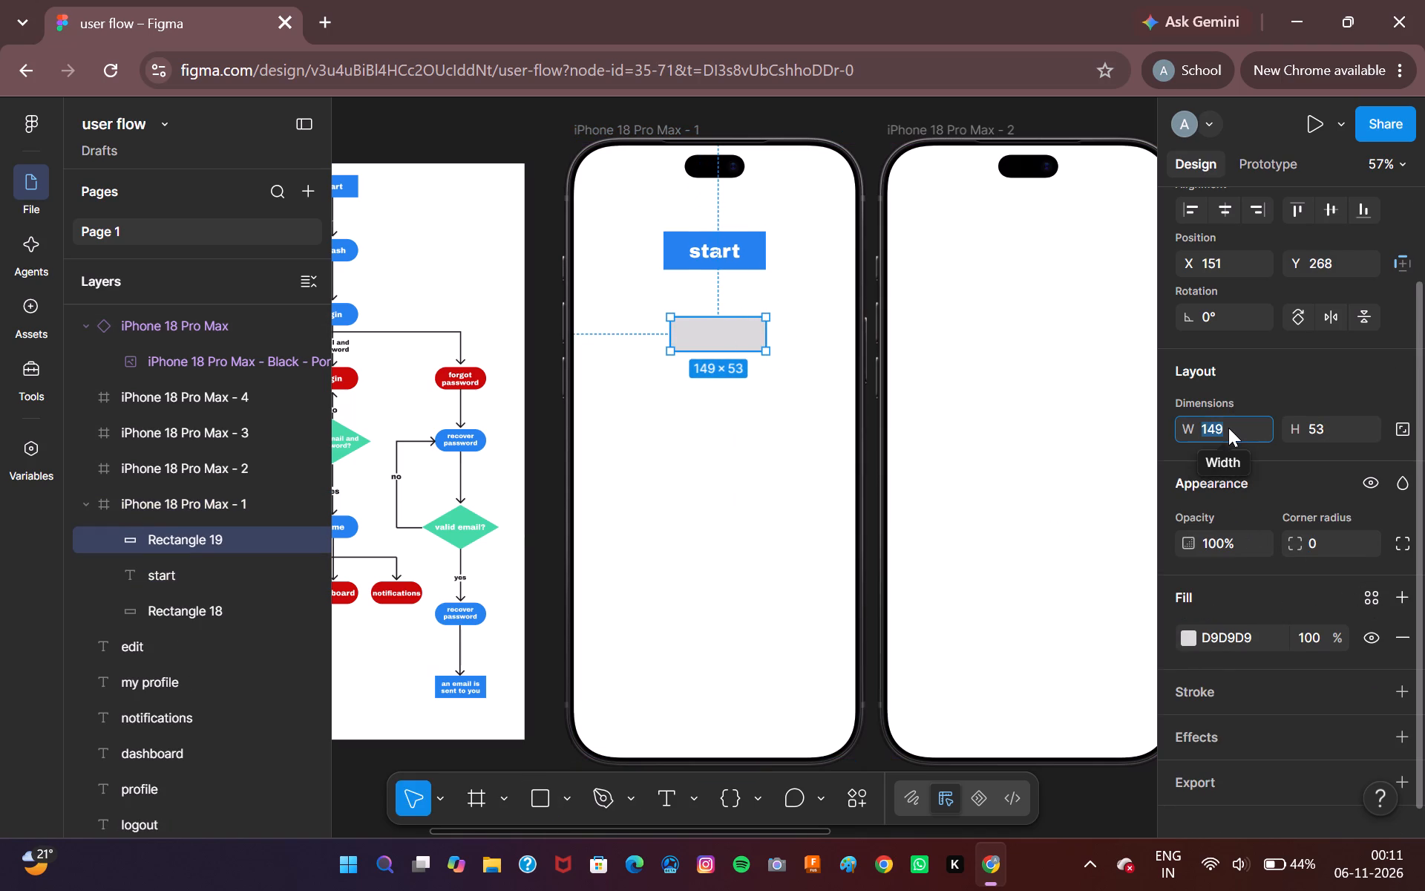
text(160)
key(Return)
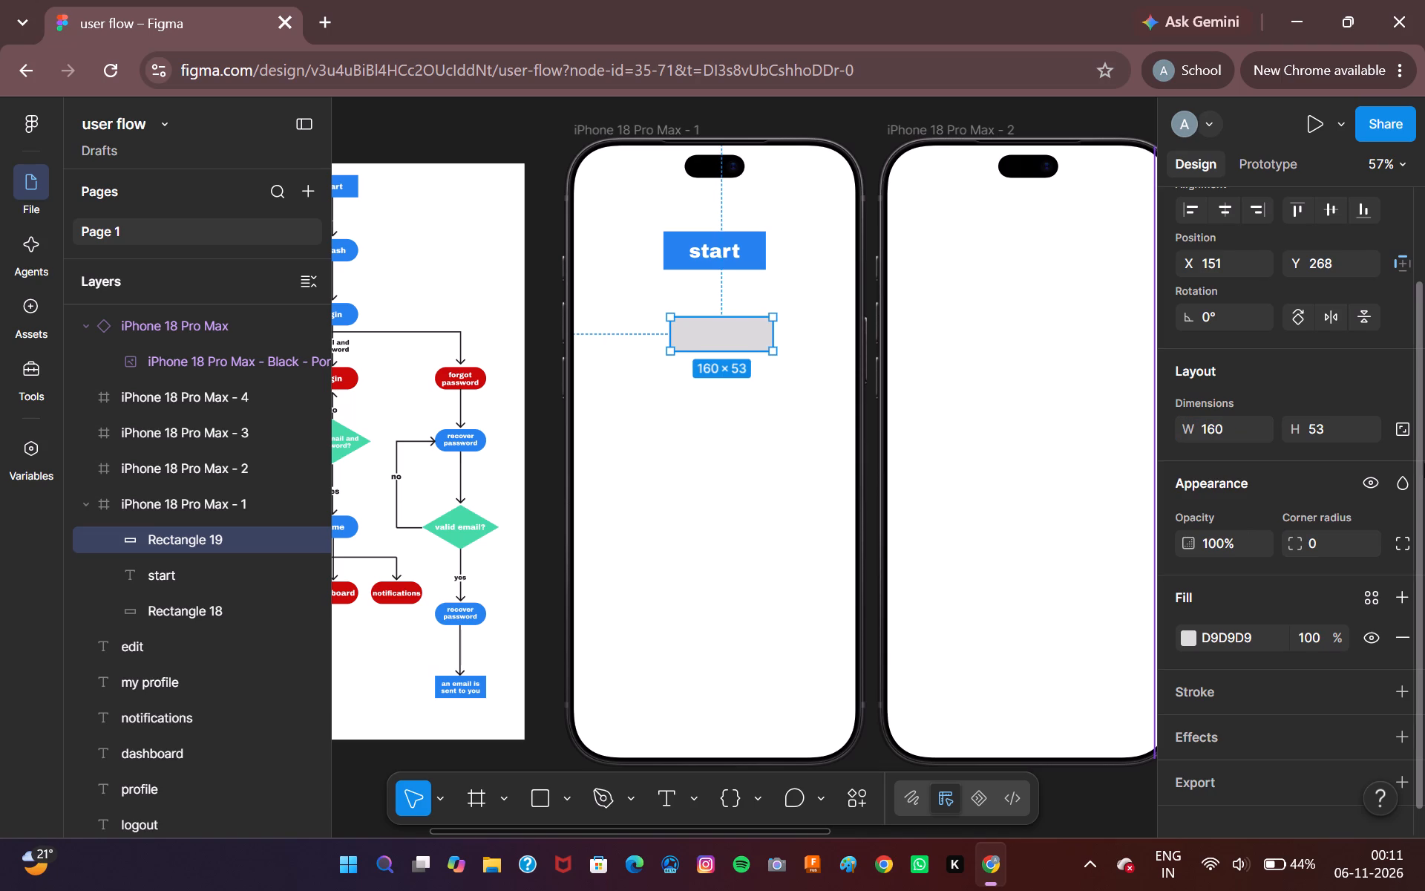
click(1334, 443)
click(1334, 428)
text(60)
key(Return)
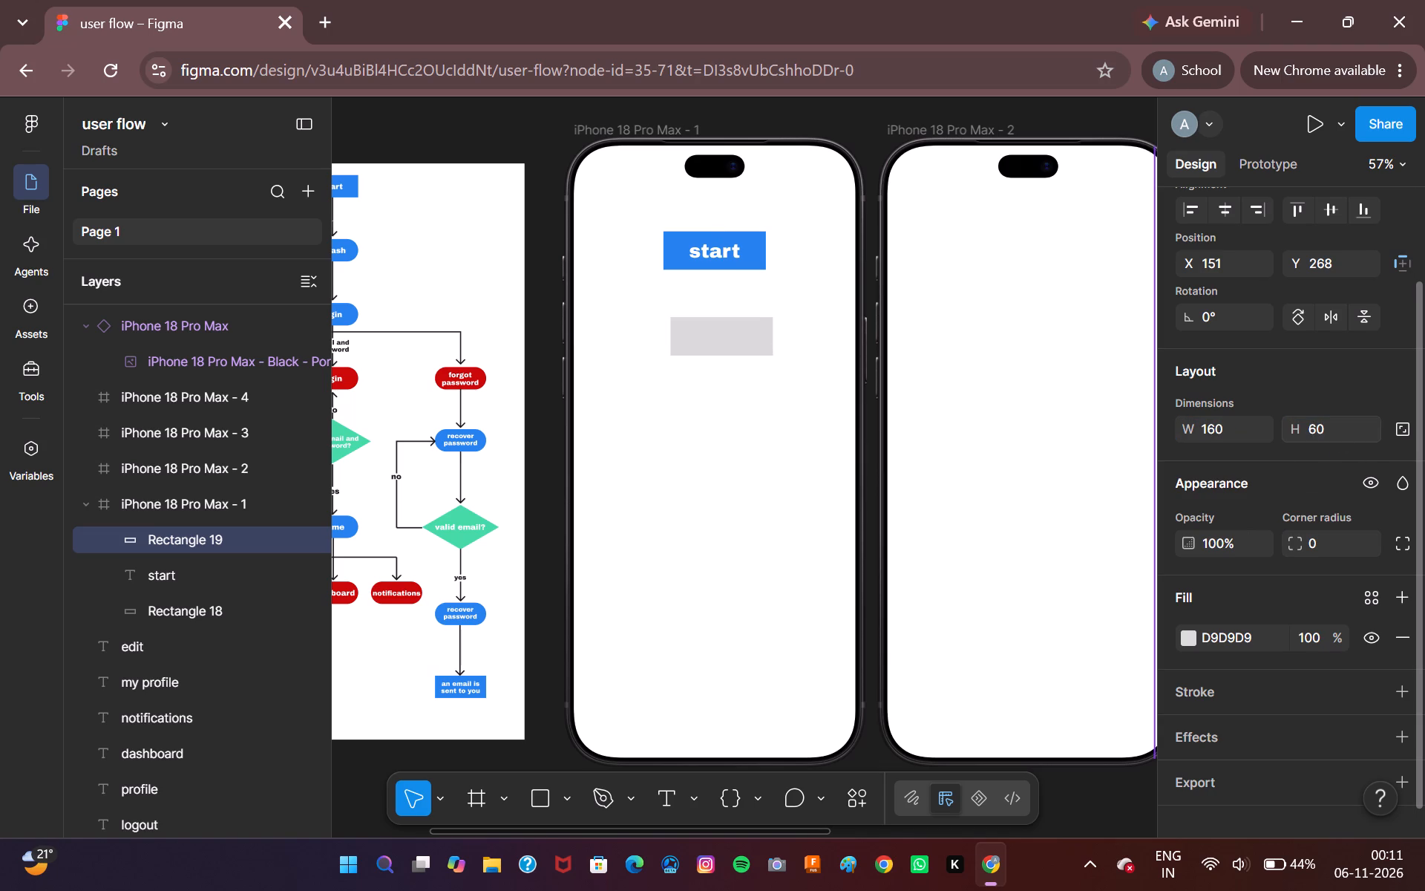
Give the new rectangle a corner radius of 30 and the page's blue fill, 2382EF.
click(1341, 550)
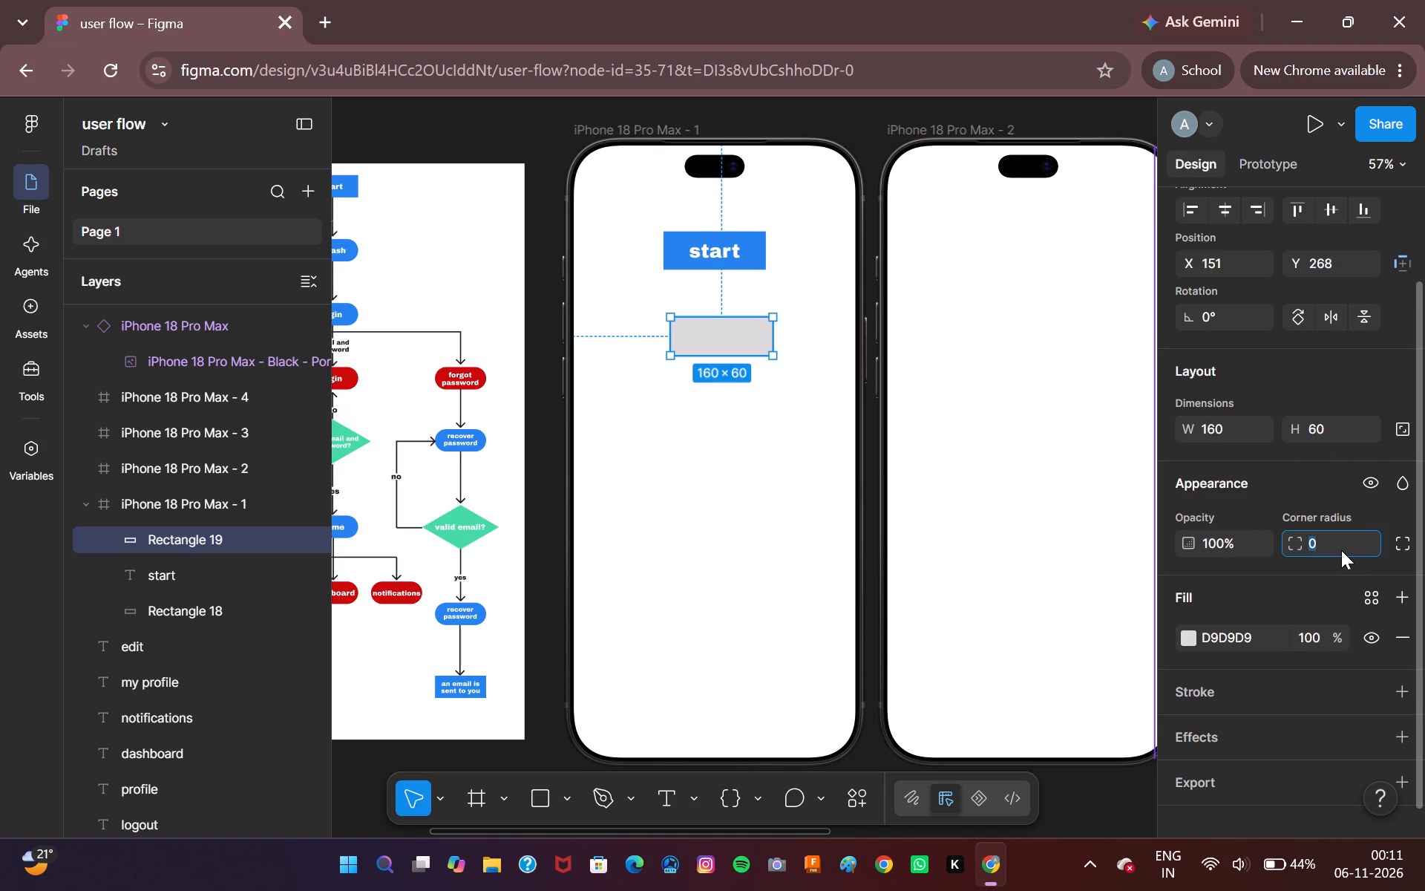
text(30)
key(Return)
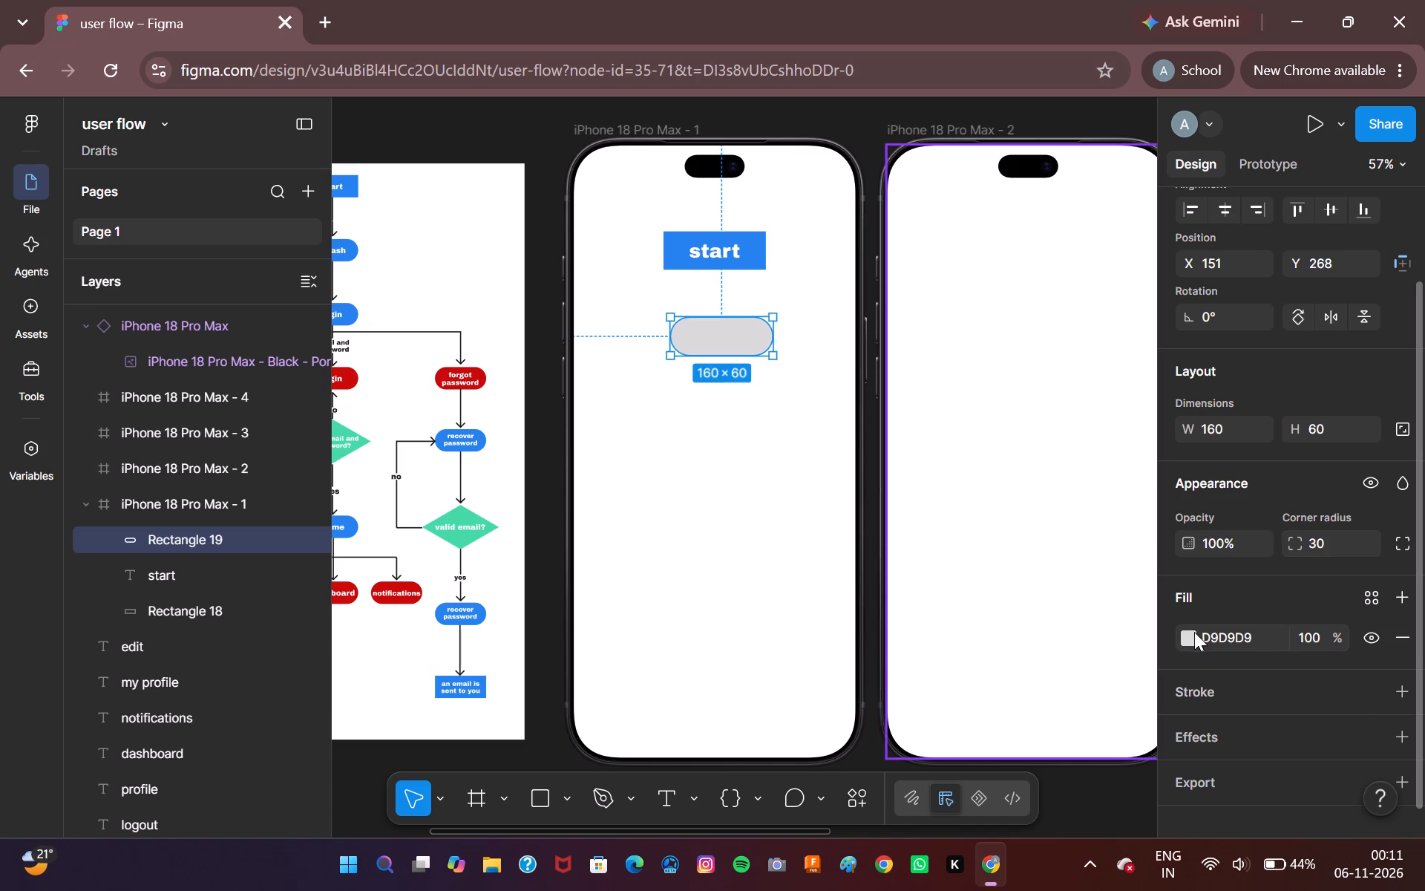
click(1187, 636)
click(972, 792)
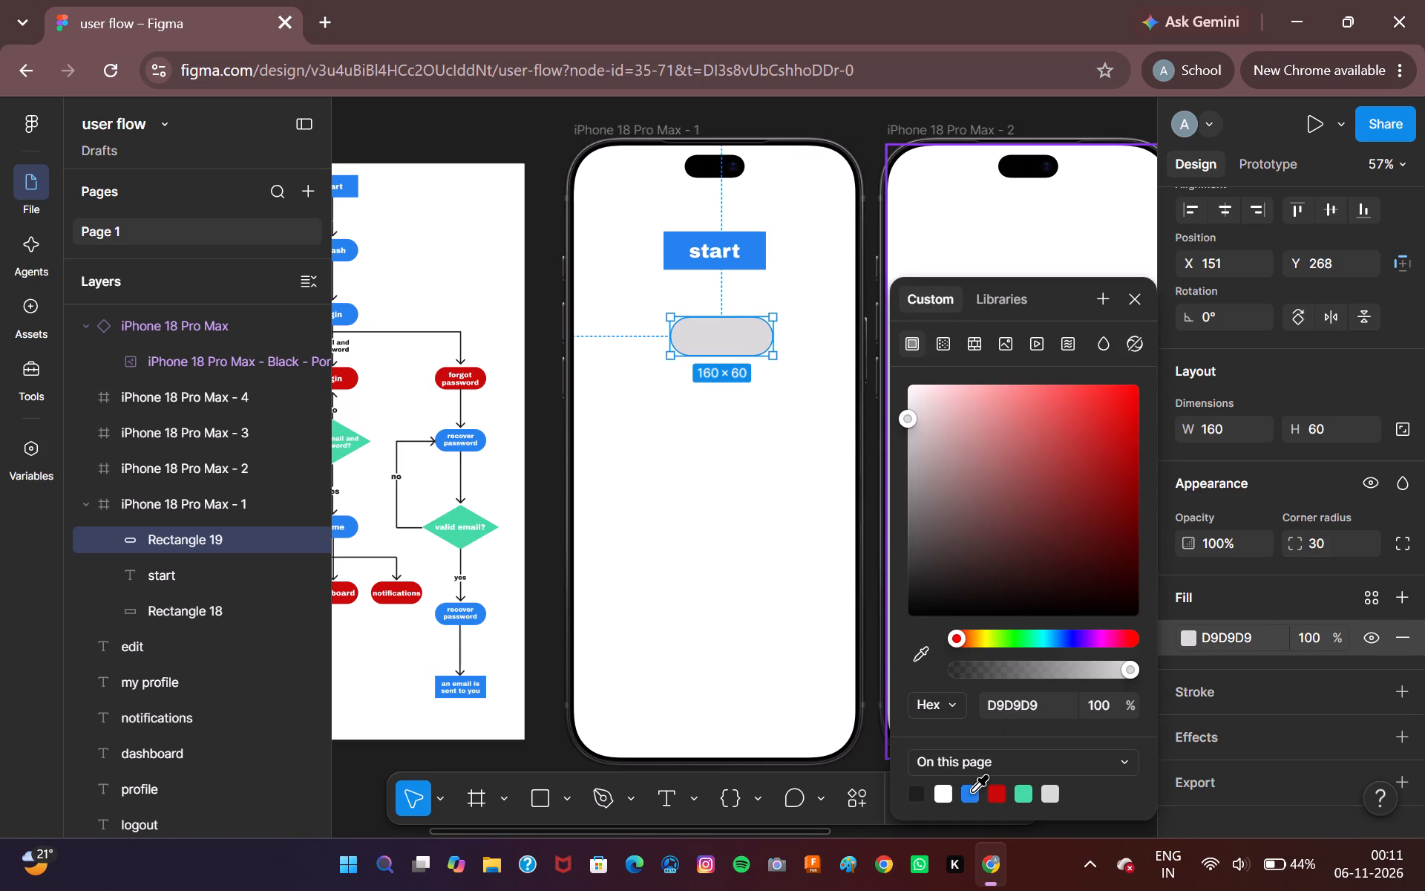
click(1137, 292)
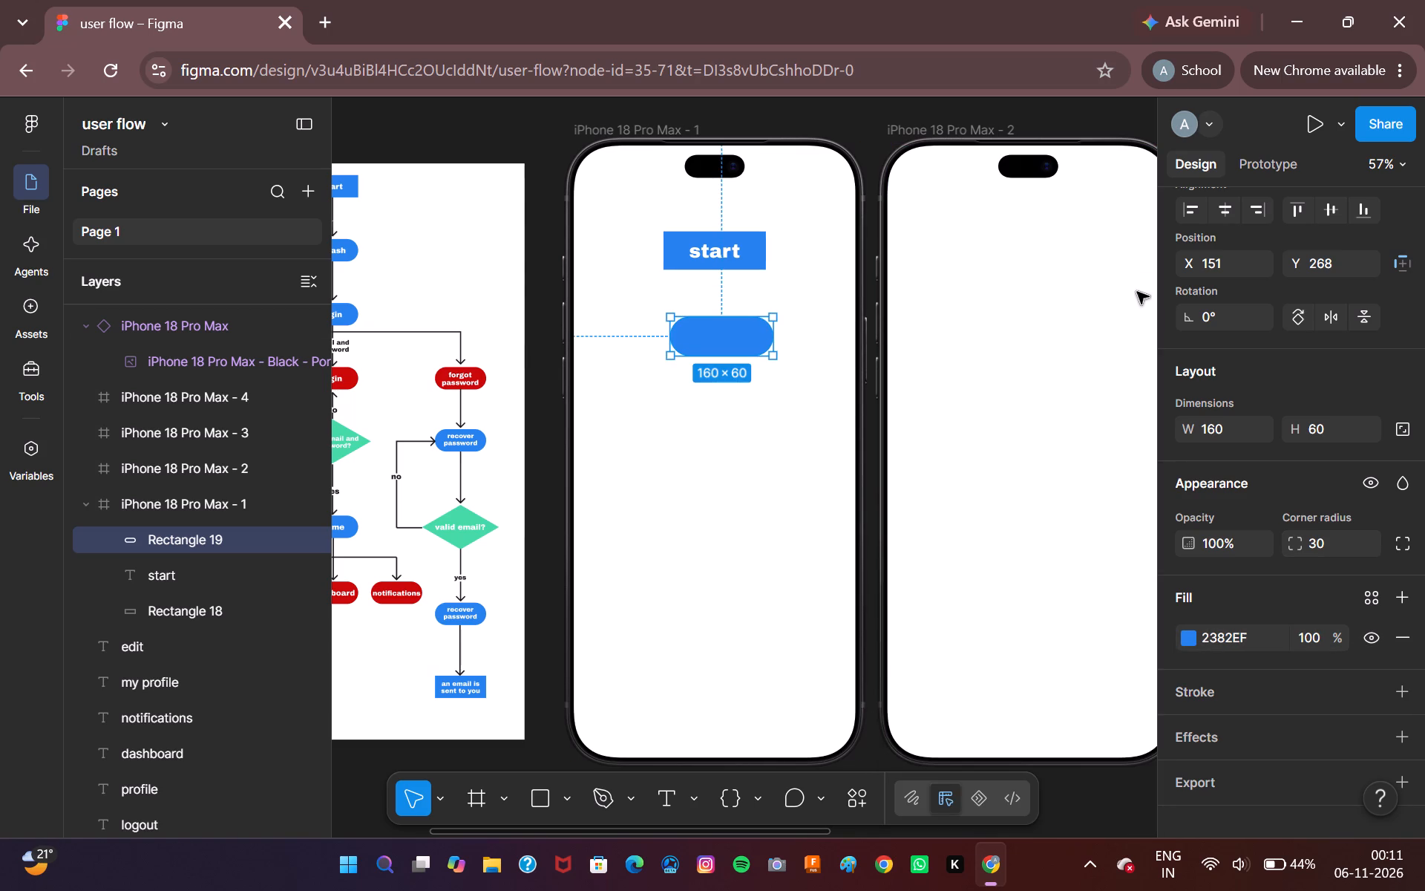
Align the blue pill shape centrally beneath the "start" button, at X 140, Y 282.
scroll(784, 422, right, 1)
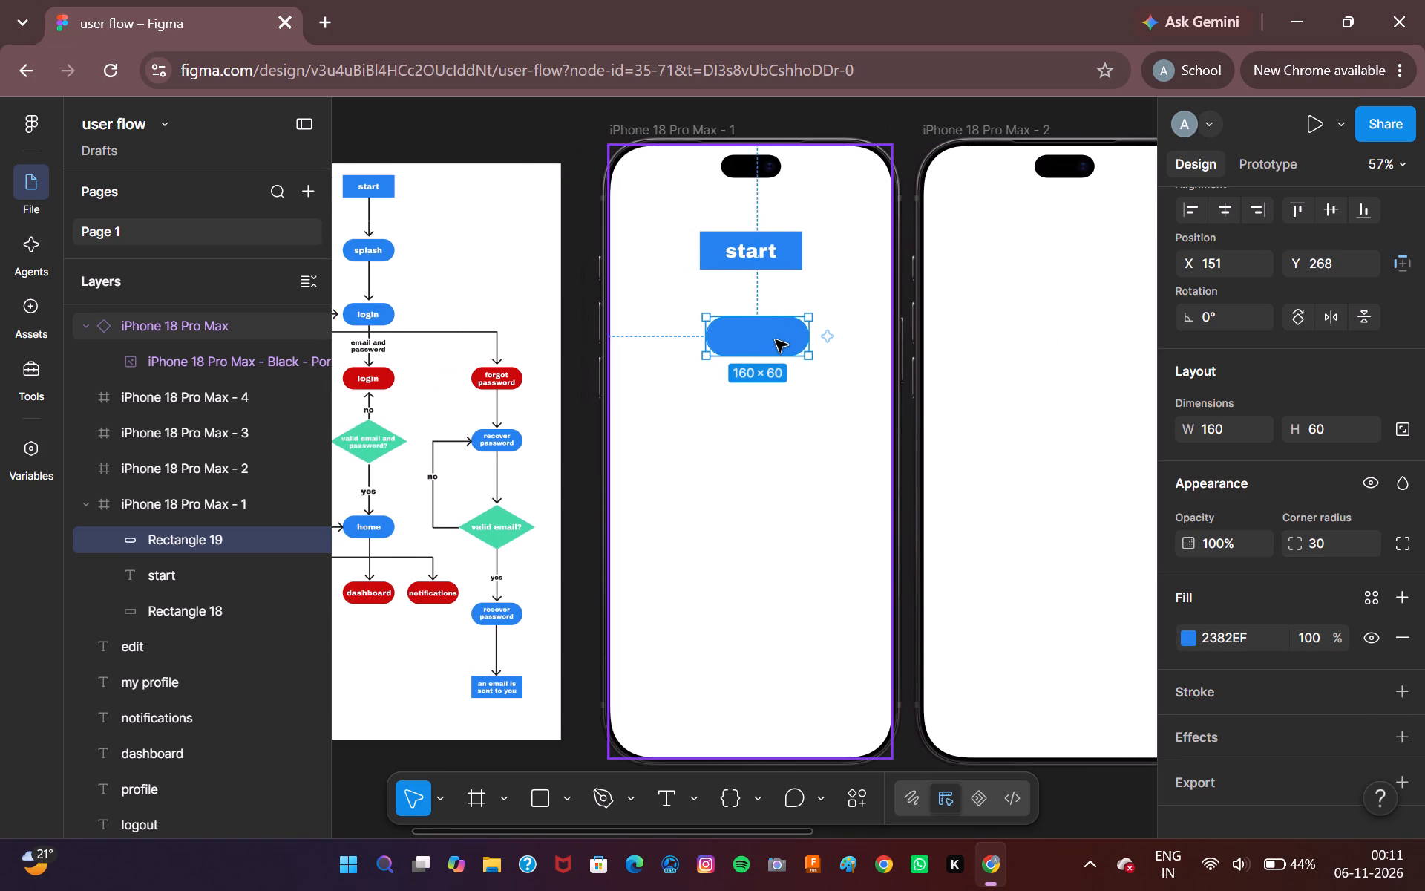
drag(776, 340, 772, 343)
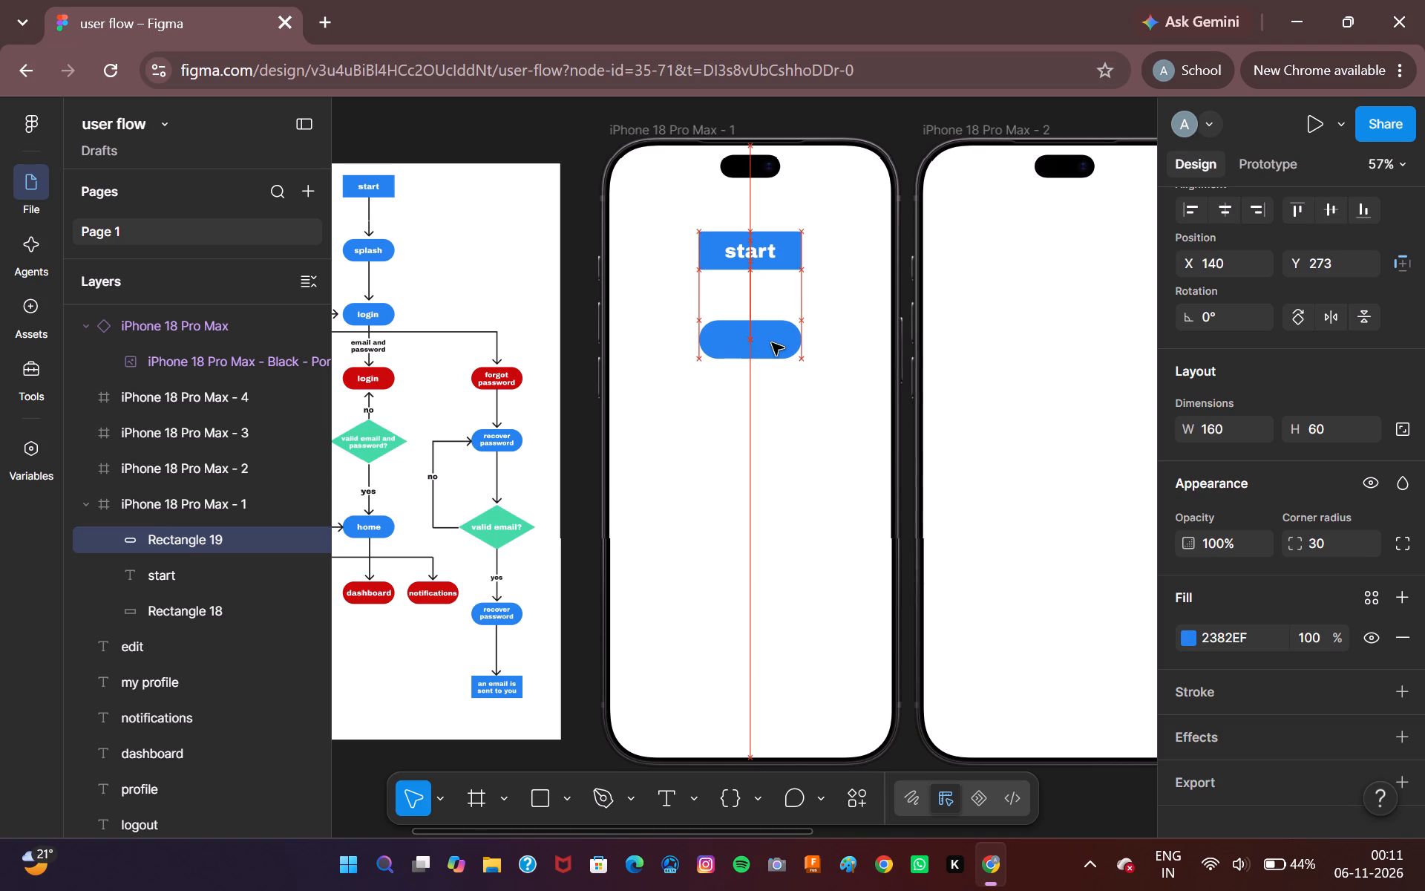
drag(772, 343, 771, 348)
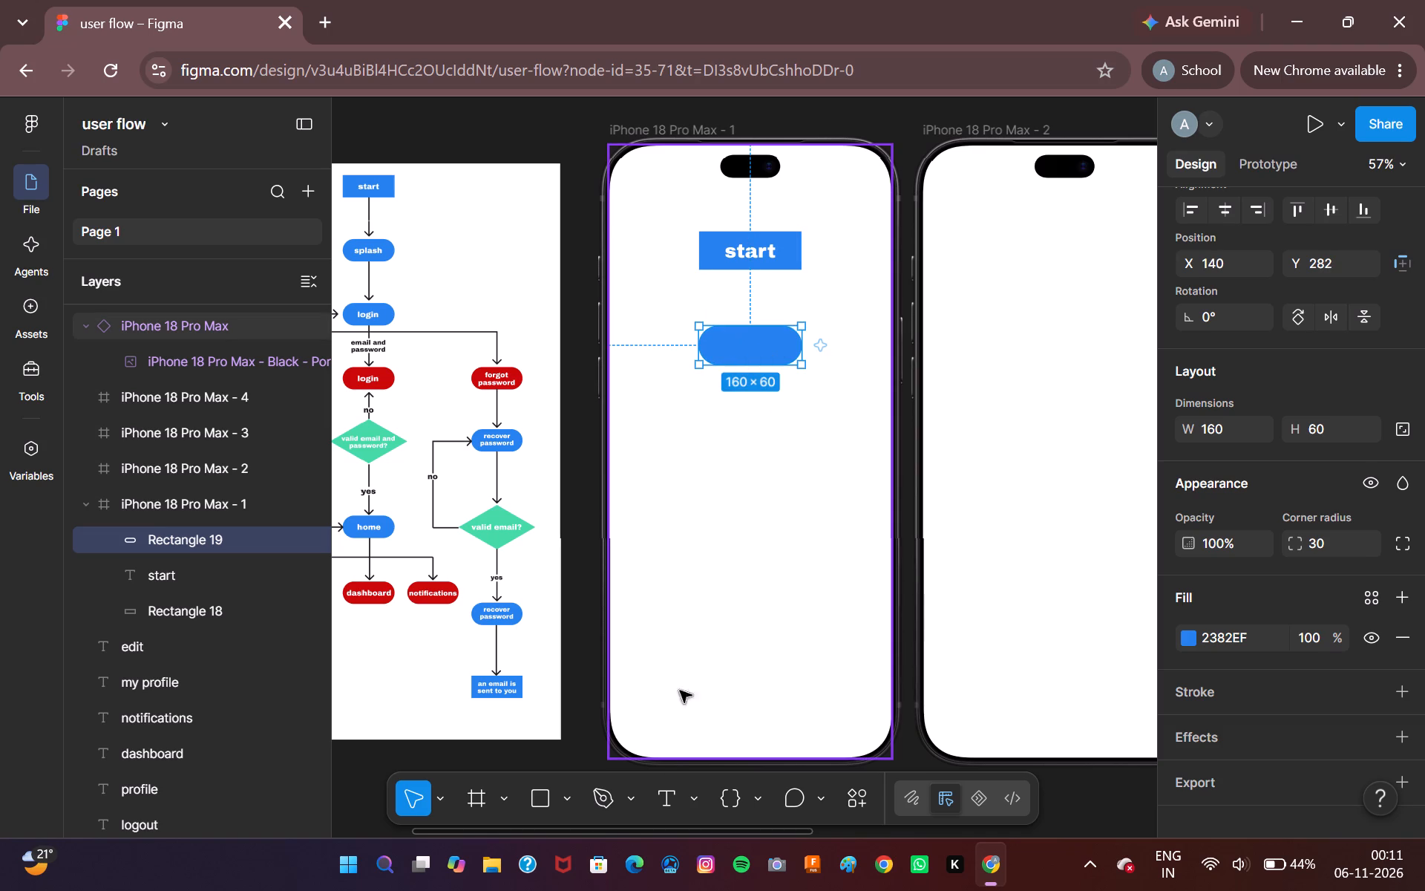
Add a text layer reading "splach" on the blue pill shape.
click(668, 782)
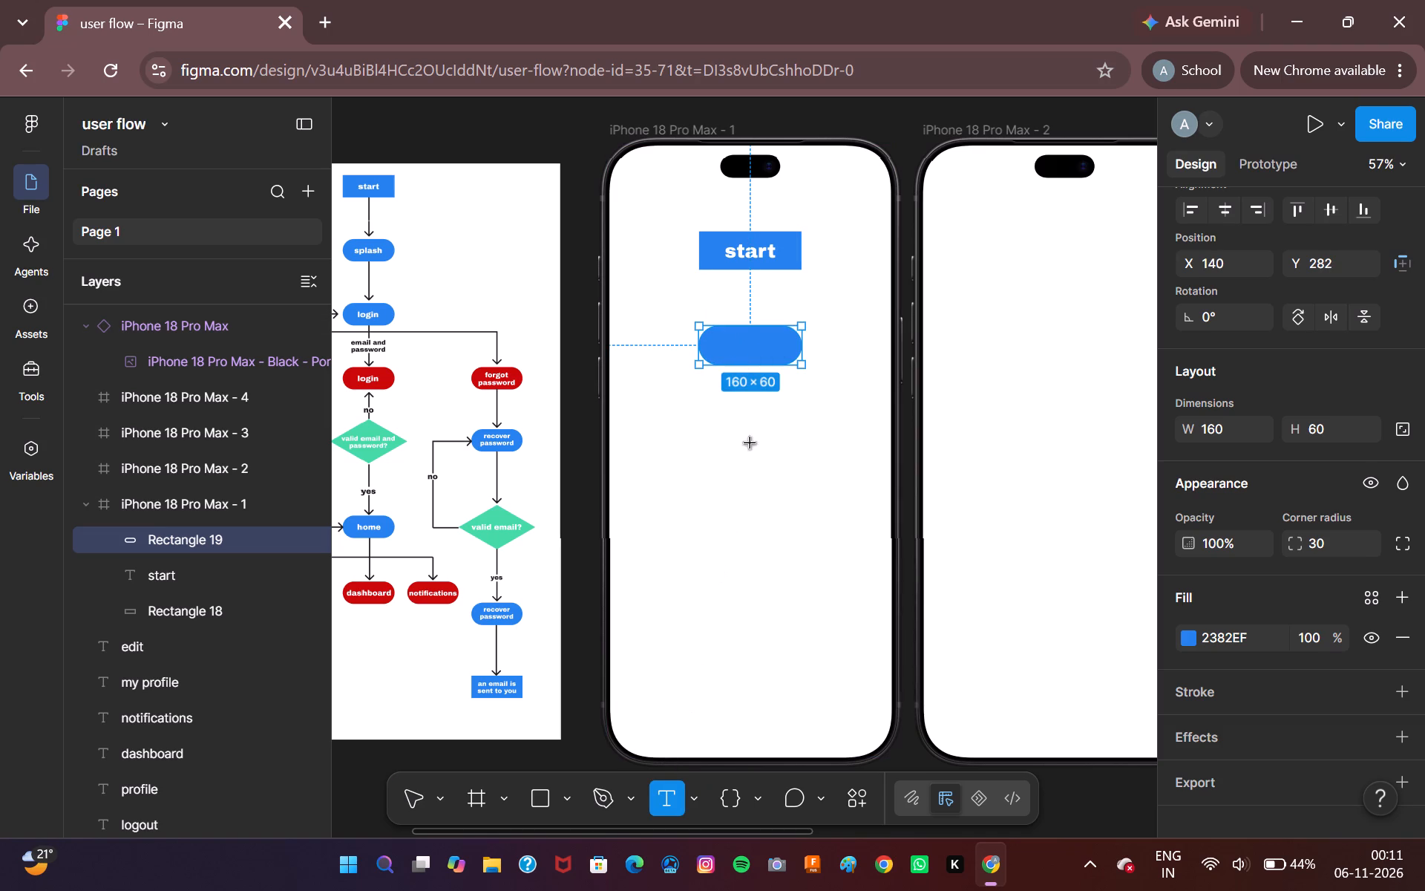
click(750, 346)
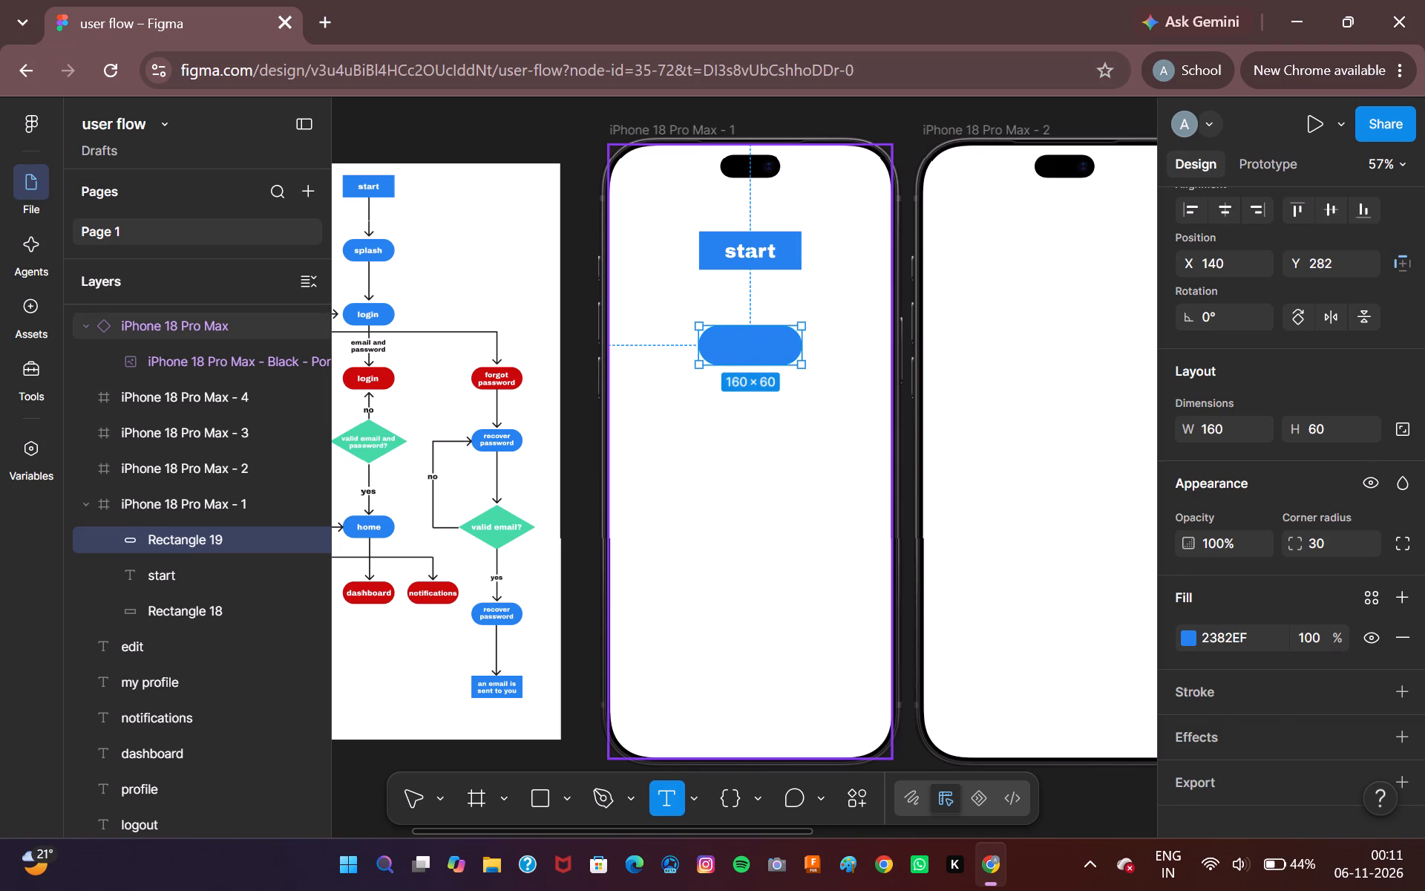
text(splacj)
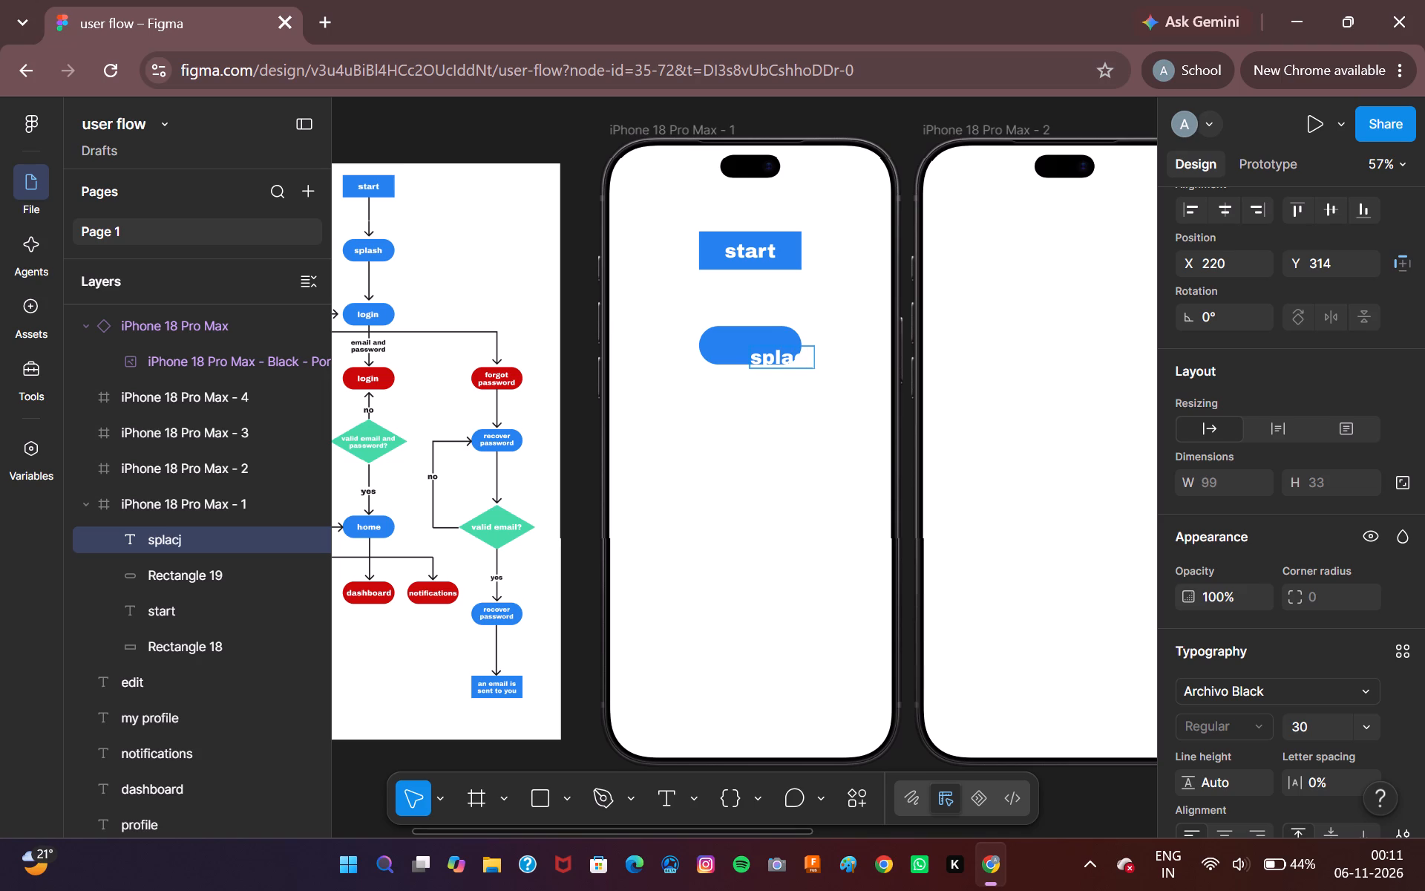
key(backslash)
key(BackSpace)
key(BackSpace)
key(h)
Centre the "splach" text on the blue pill shape, at X 166, Y 296.
drag(865, 124, 782, 362)
drag(782, 362, 751, 347)
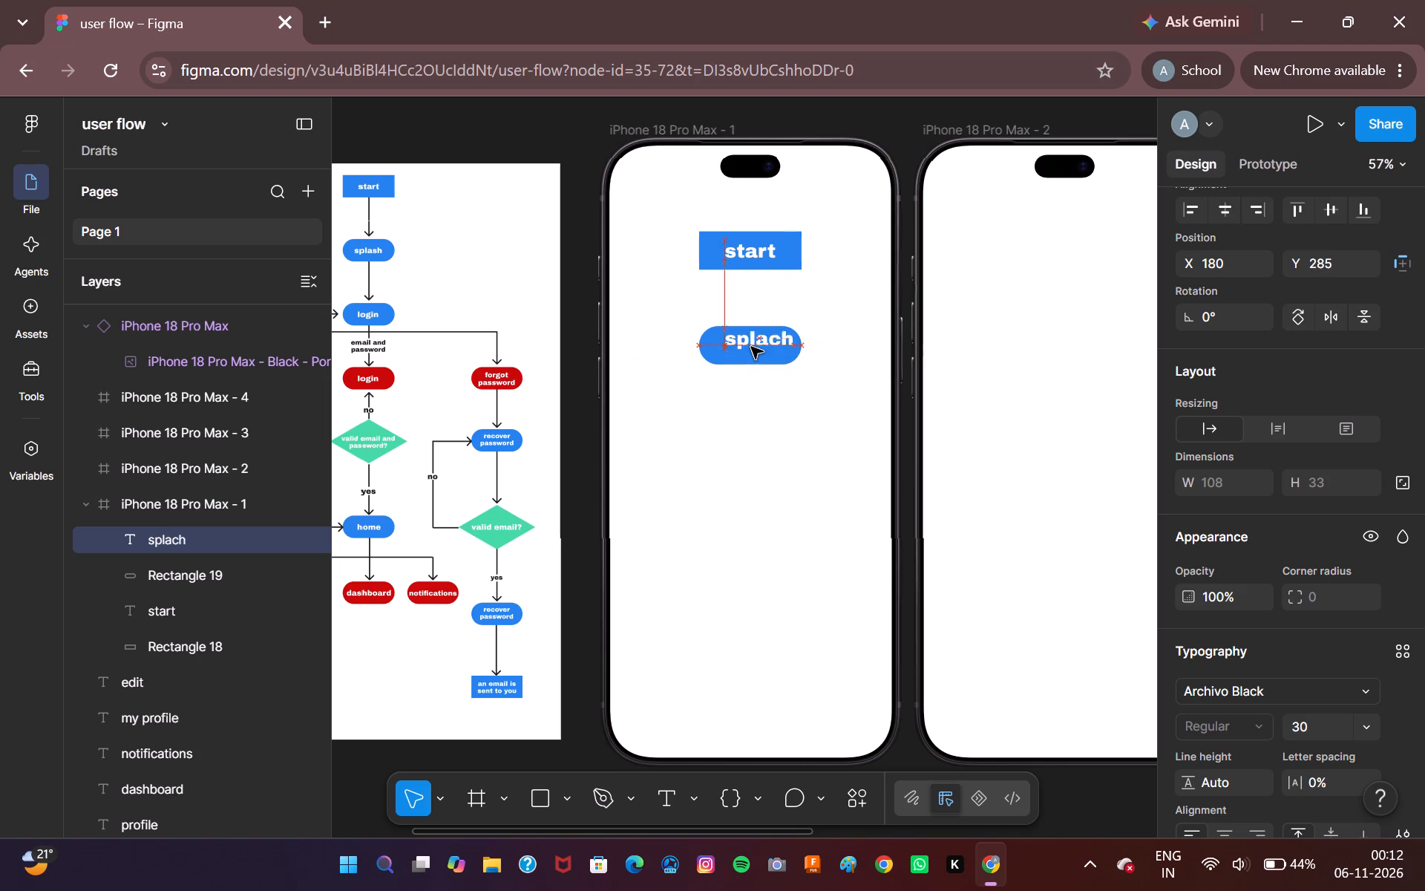
drag(751, 347, 747, 352)
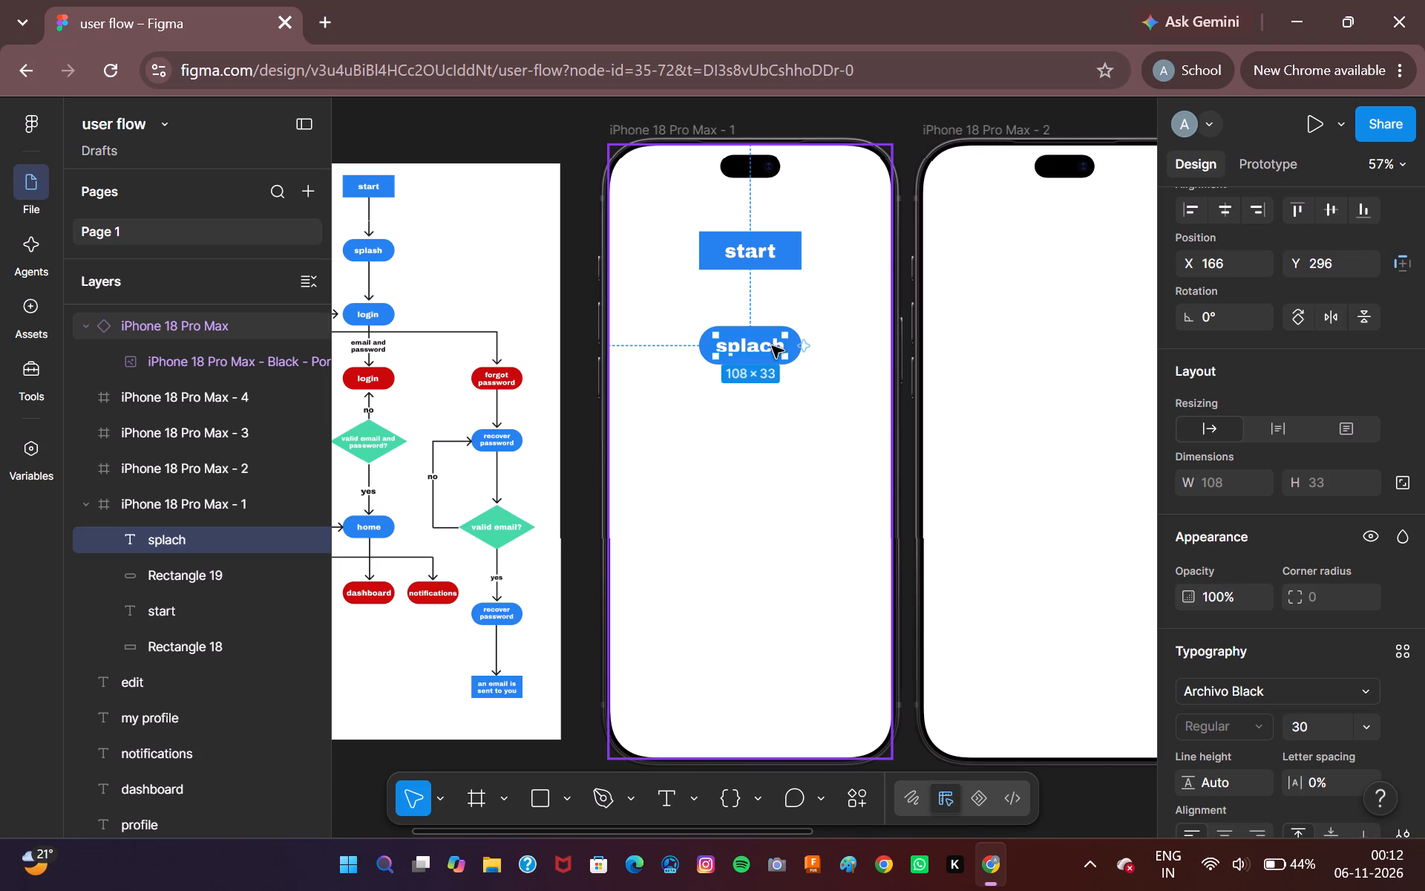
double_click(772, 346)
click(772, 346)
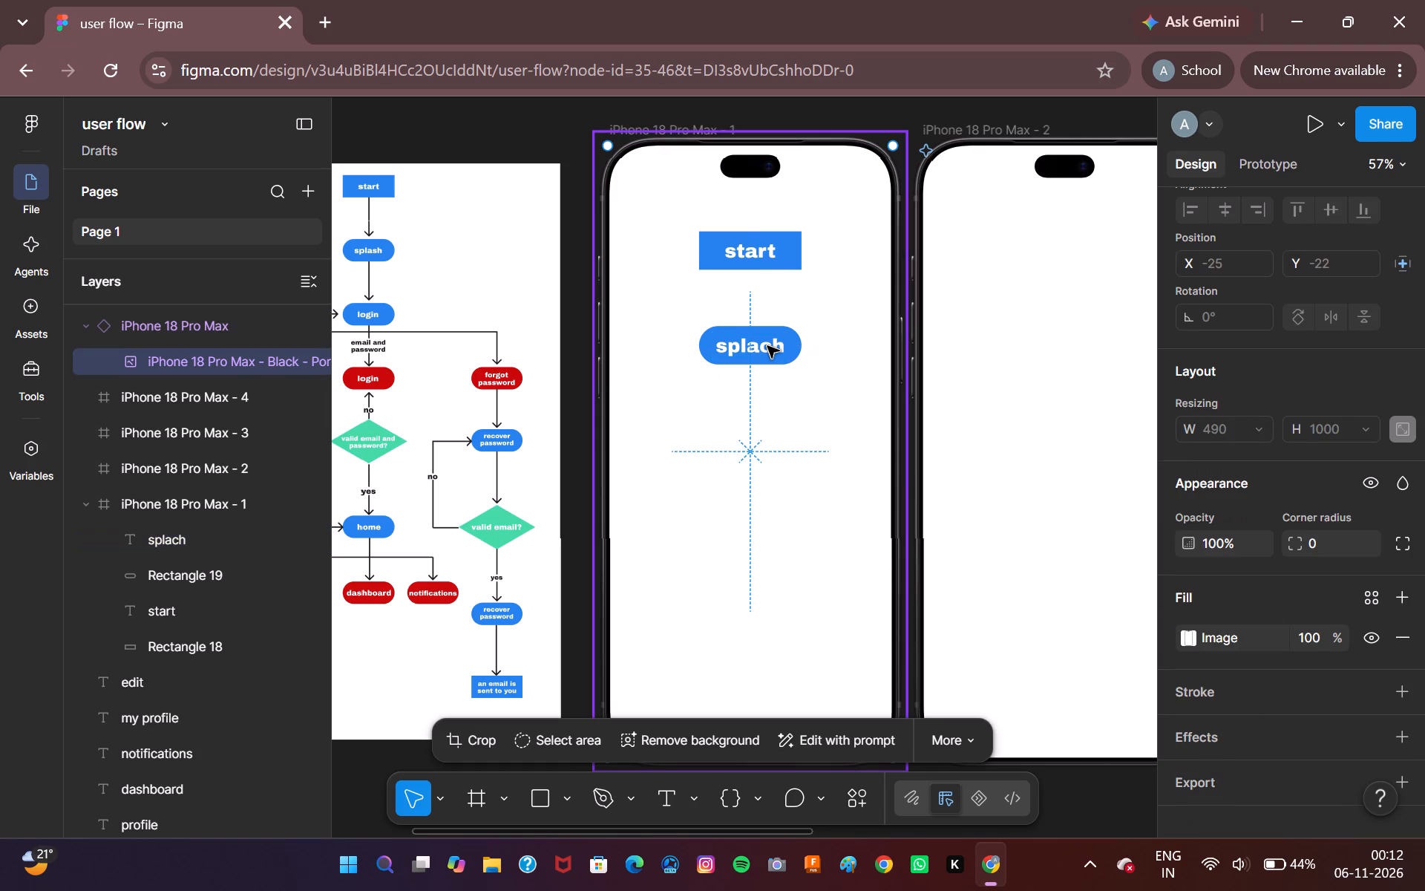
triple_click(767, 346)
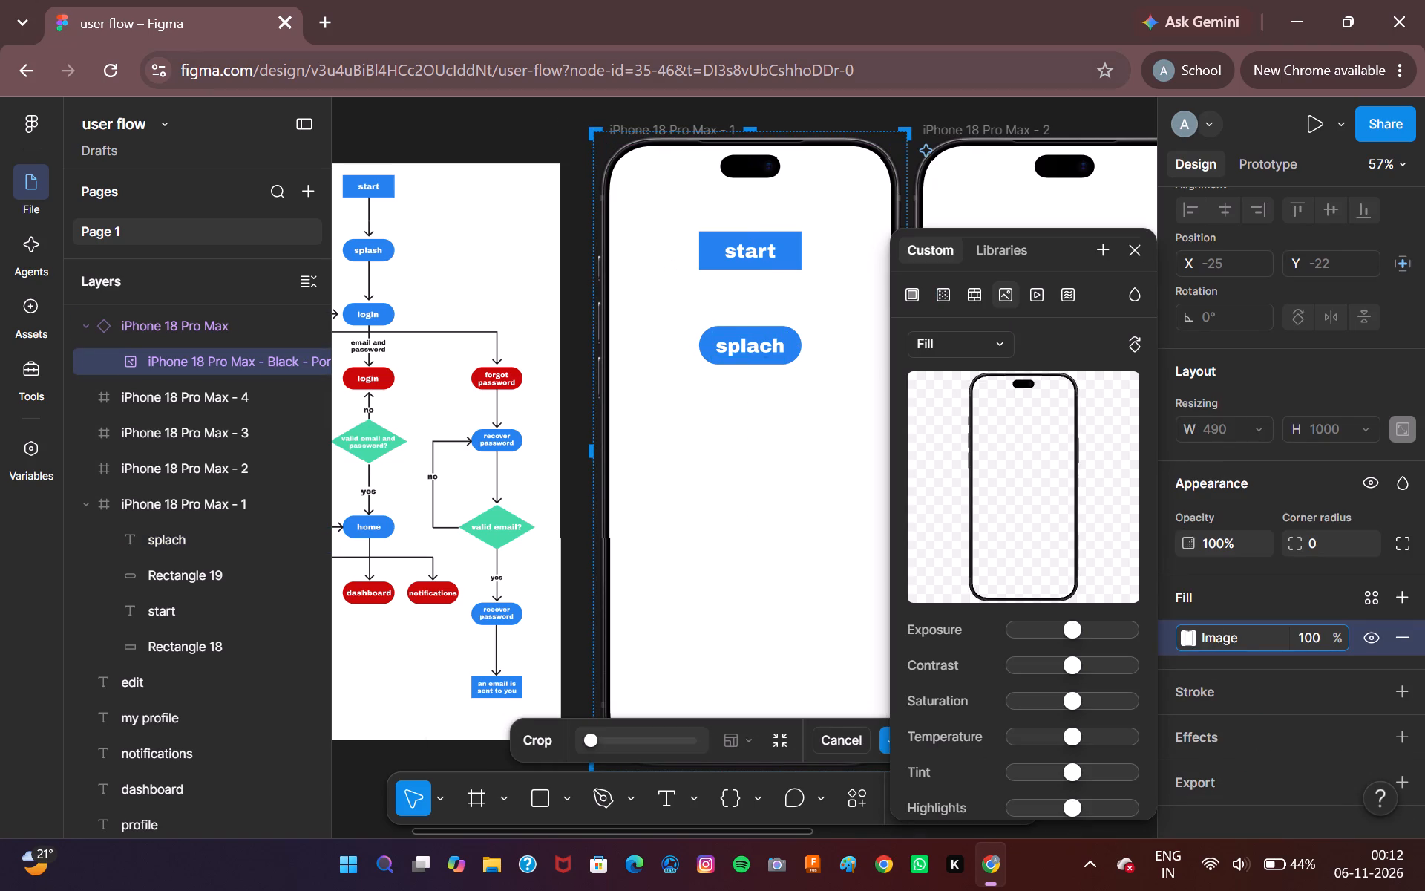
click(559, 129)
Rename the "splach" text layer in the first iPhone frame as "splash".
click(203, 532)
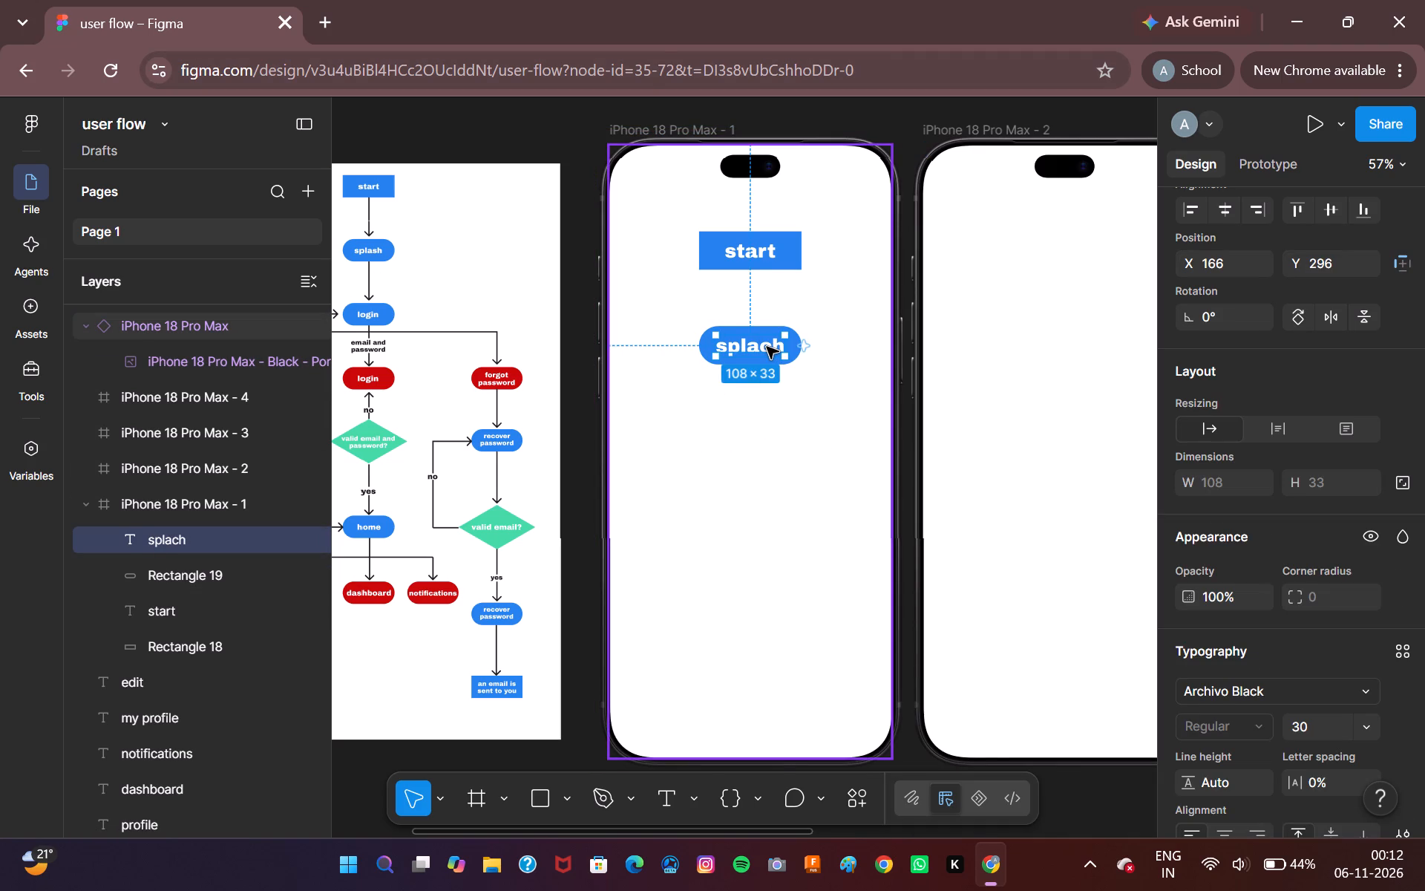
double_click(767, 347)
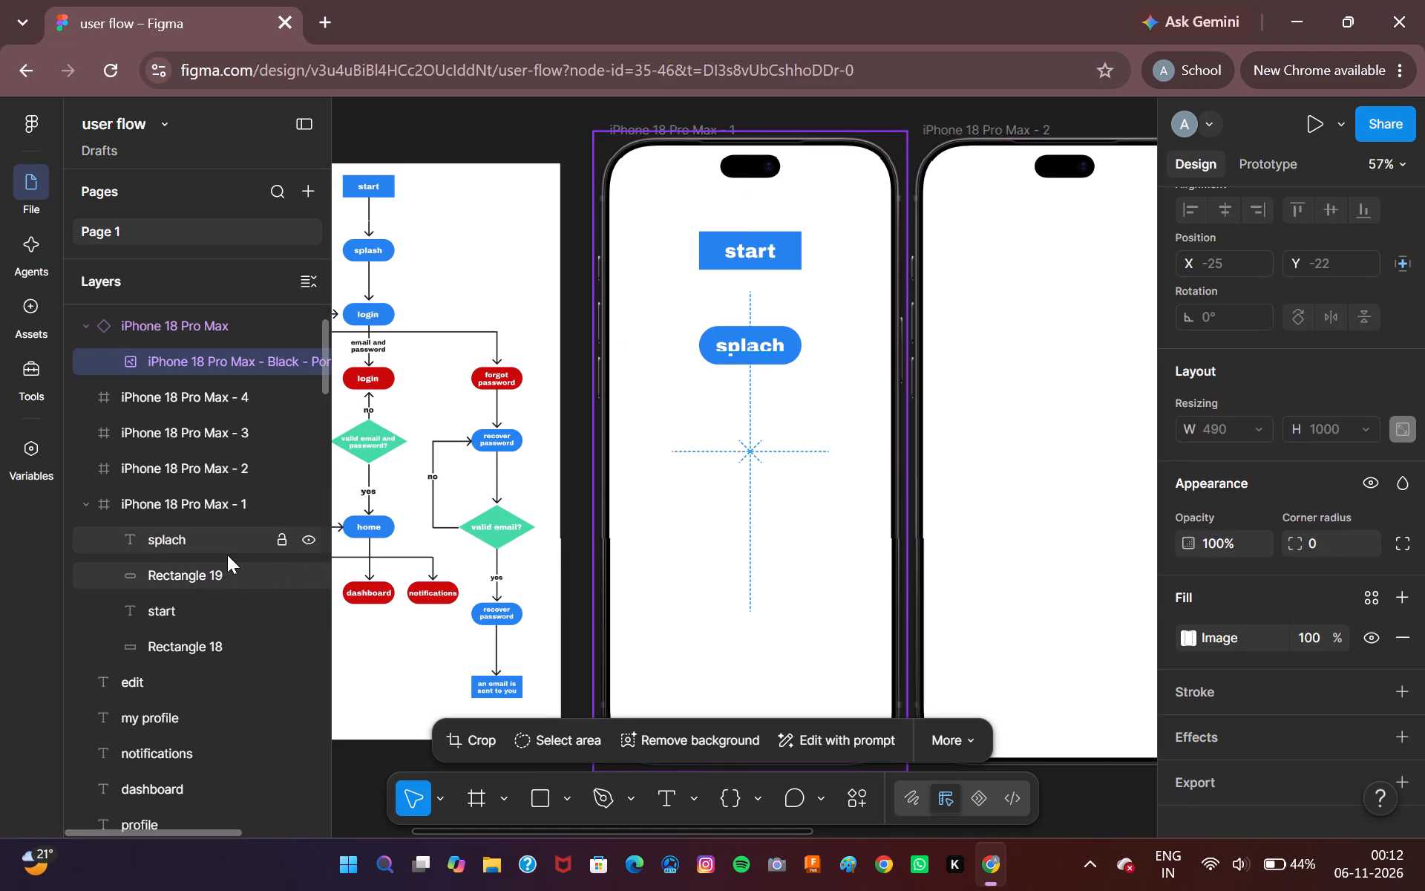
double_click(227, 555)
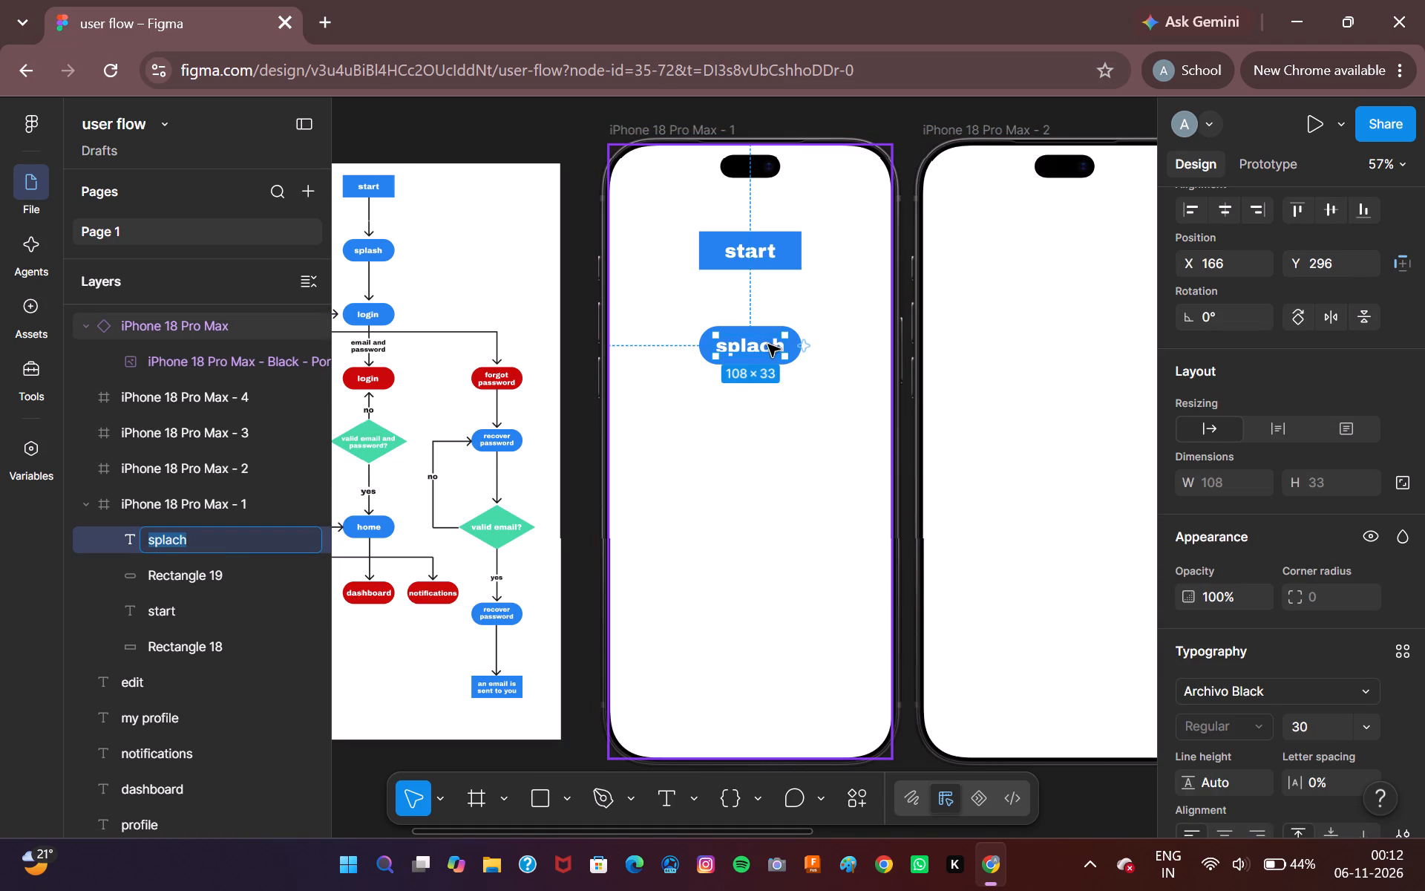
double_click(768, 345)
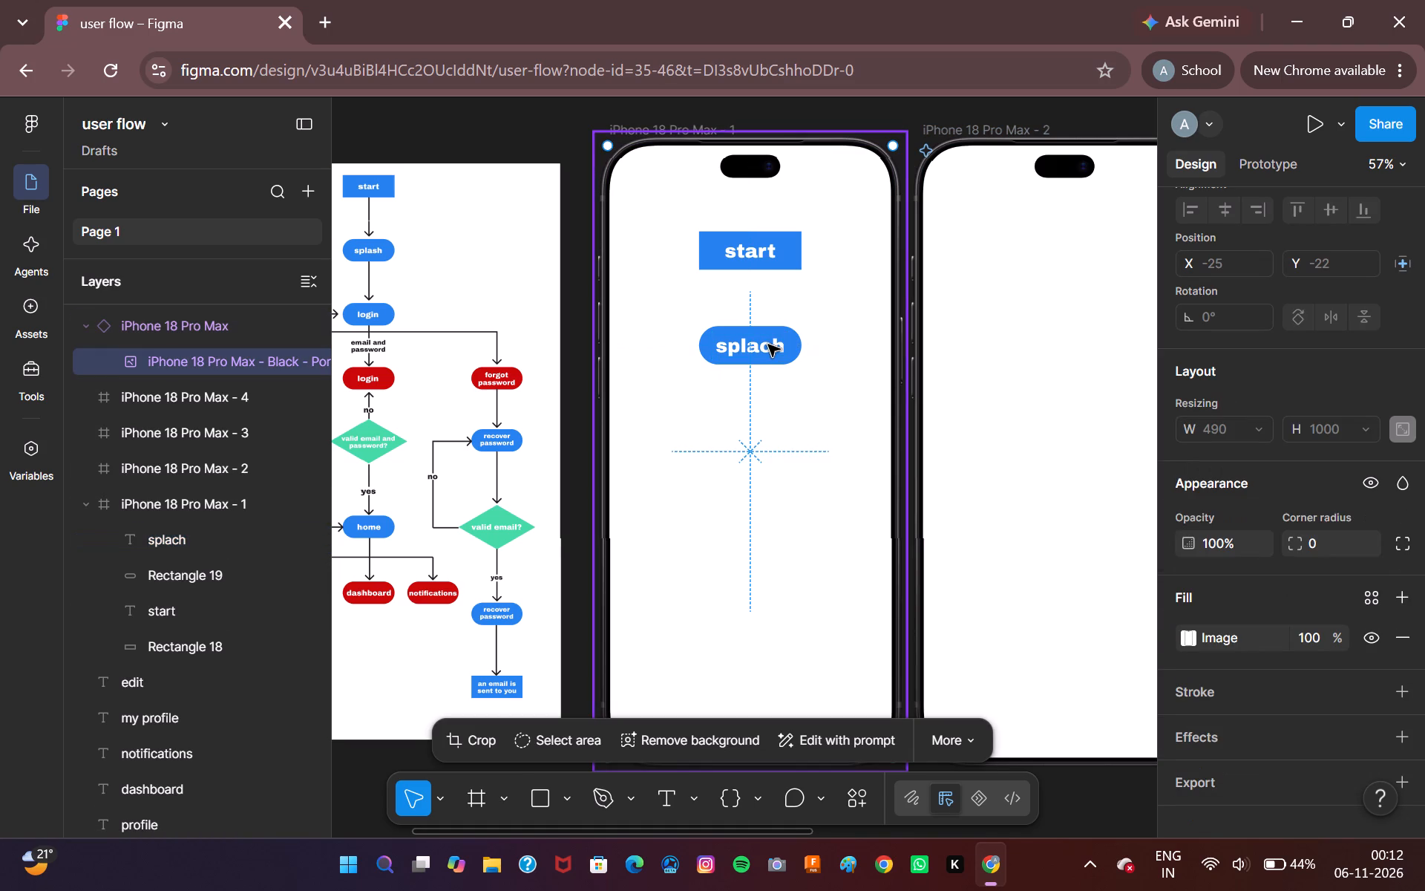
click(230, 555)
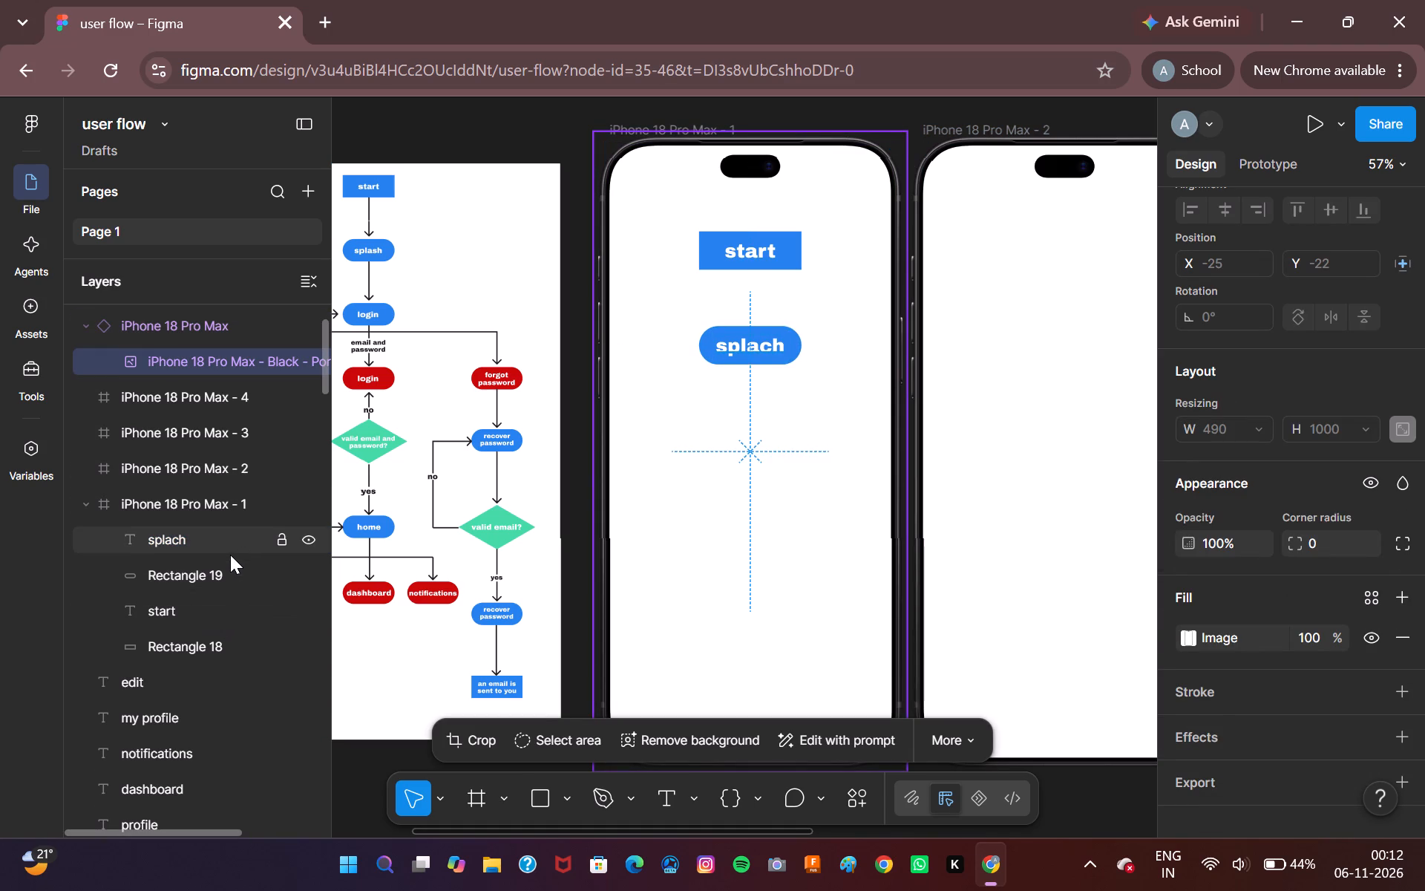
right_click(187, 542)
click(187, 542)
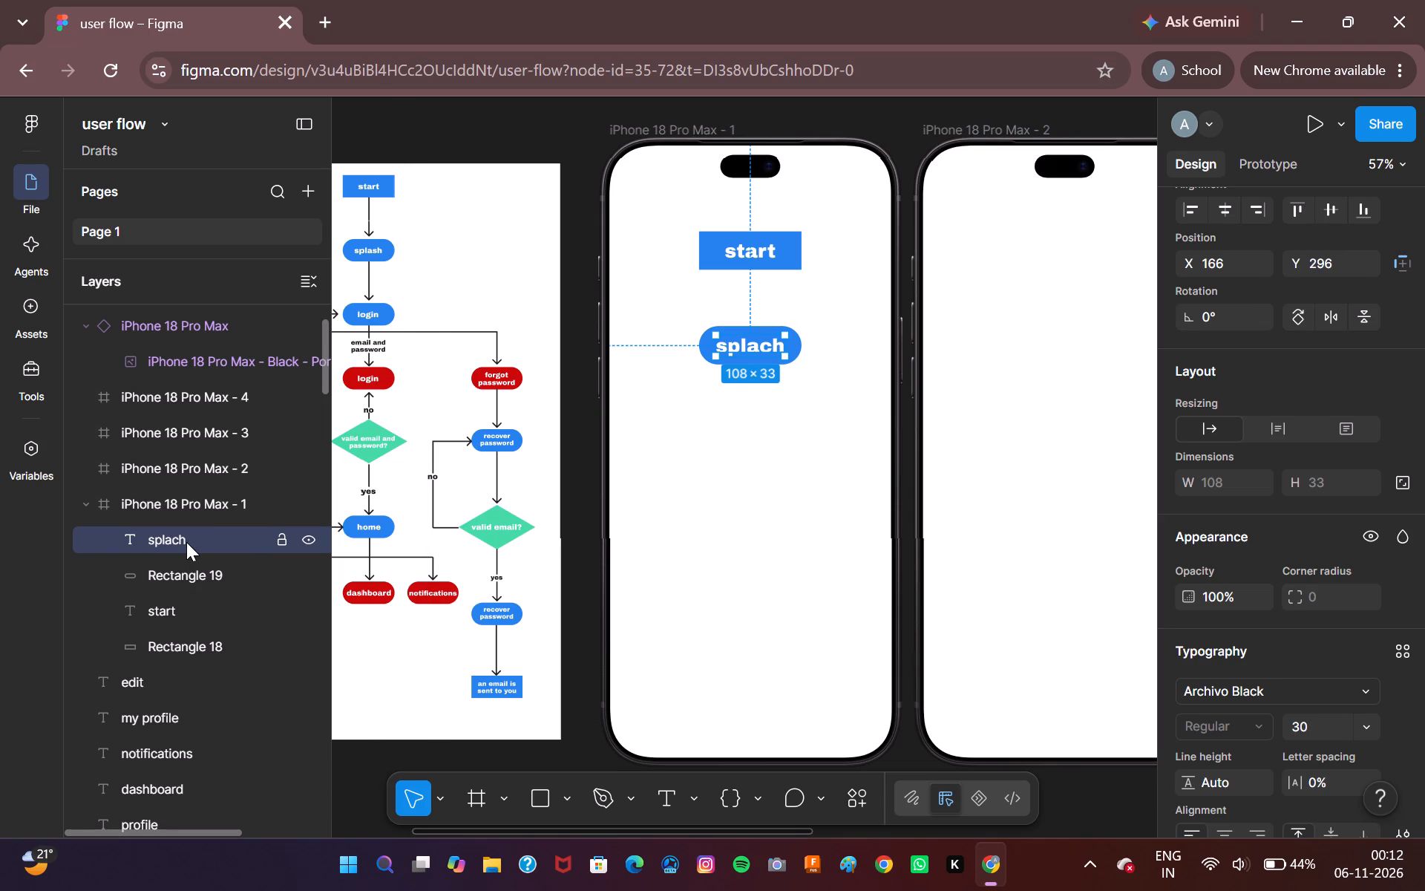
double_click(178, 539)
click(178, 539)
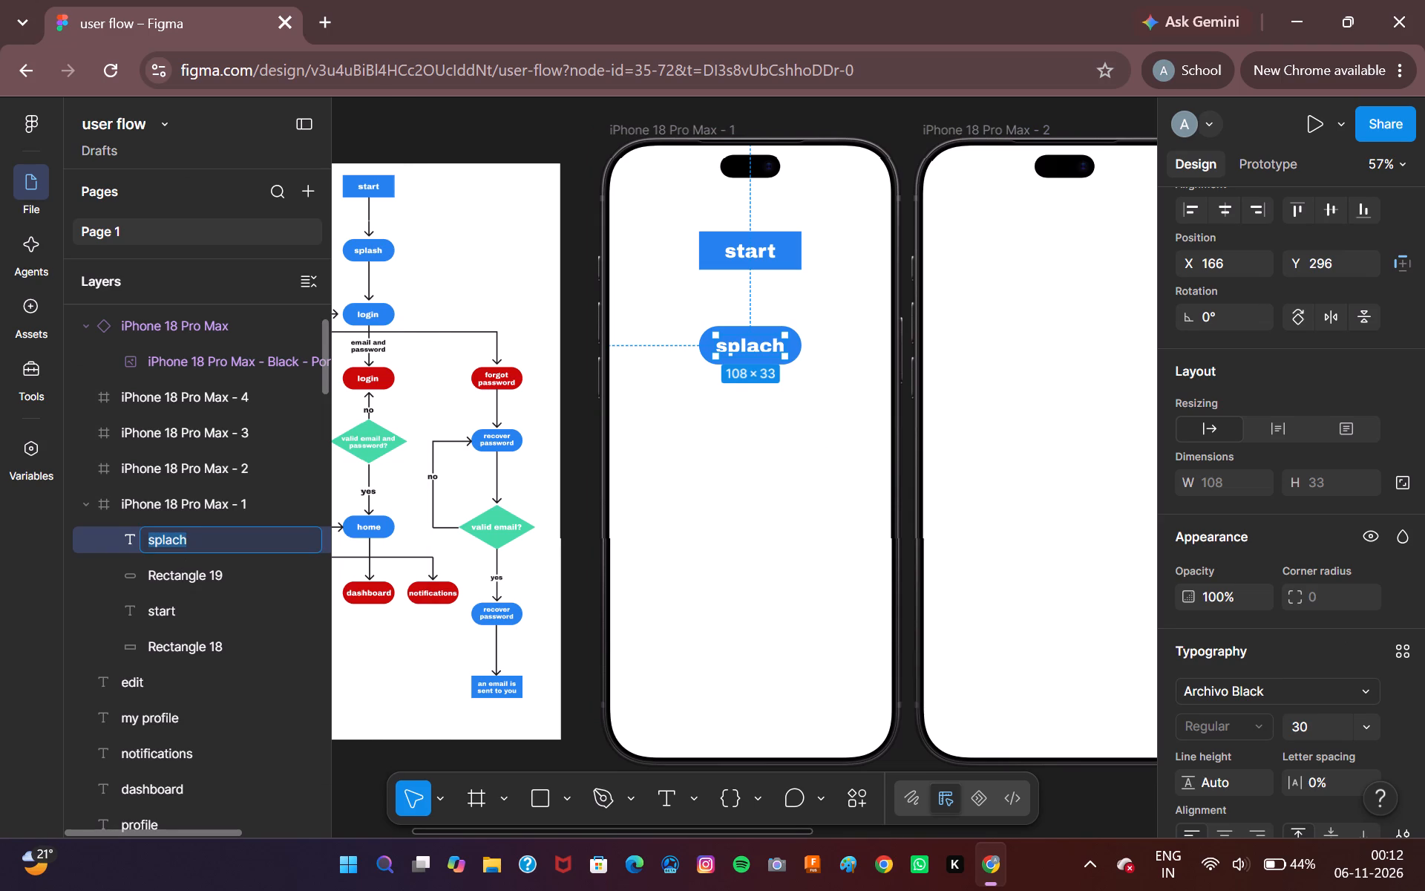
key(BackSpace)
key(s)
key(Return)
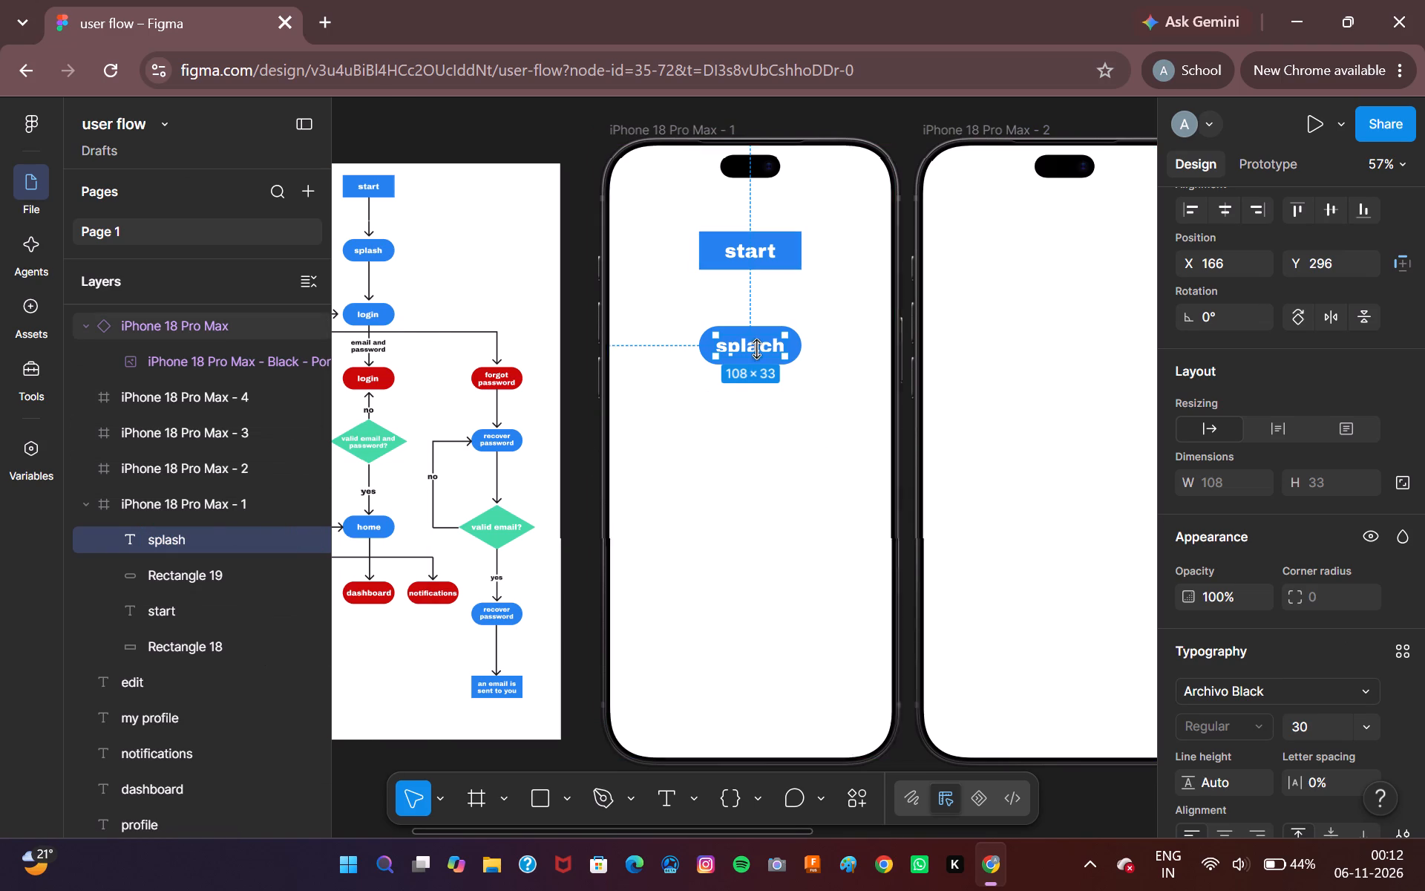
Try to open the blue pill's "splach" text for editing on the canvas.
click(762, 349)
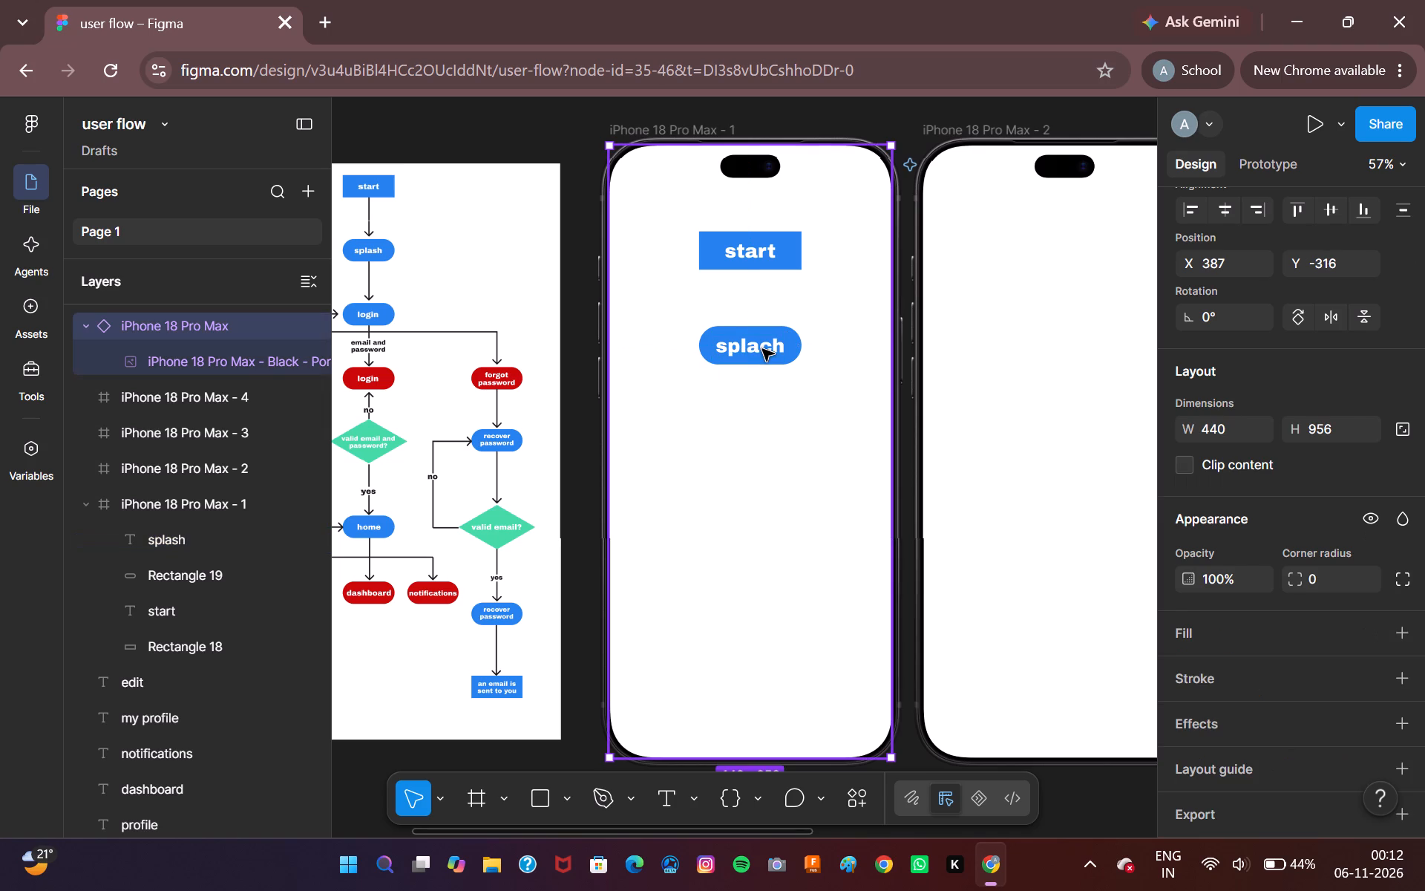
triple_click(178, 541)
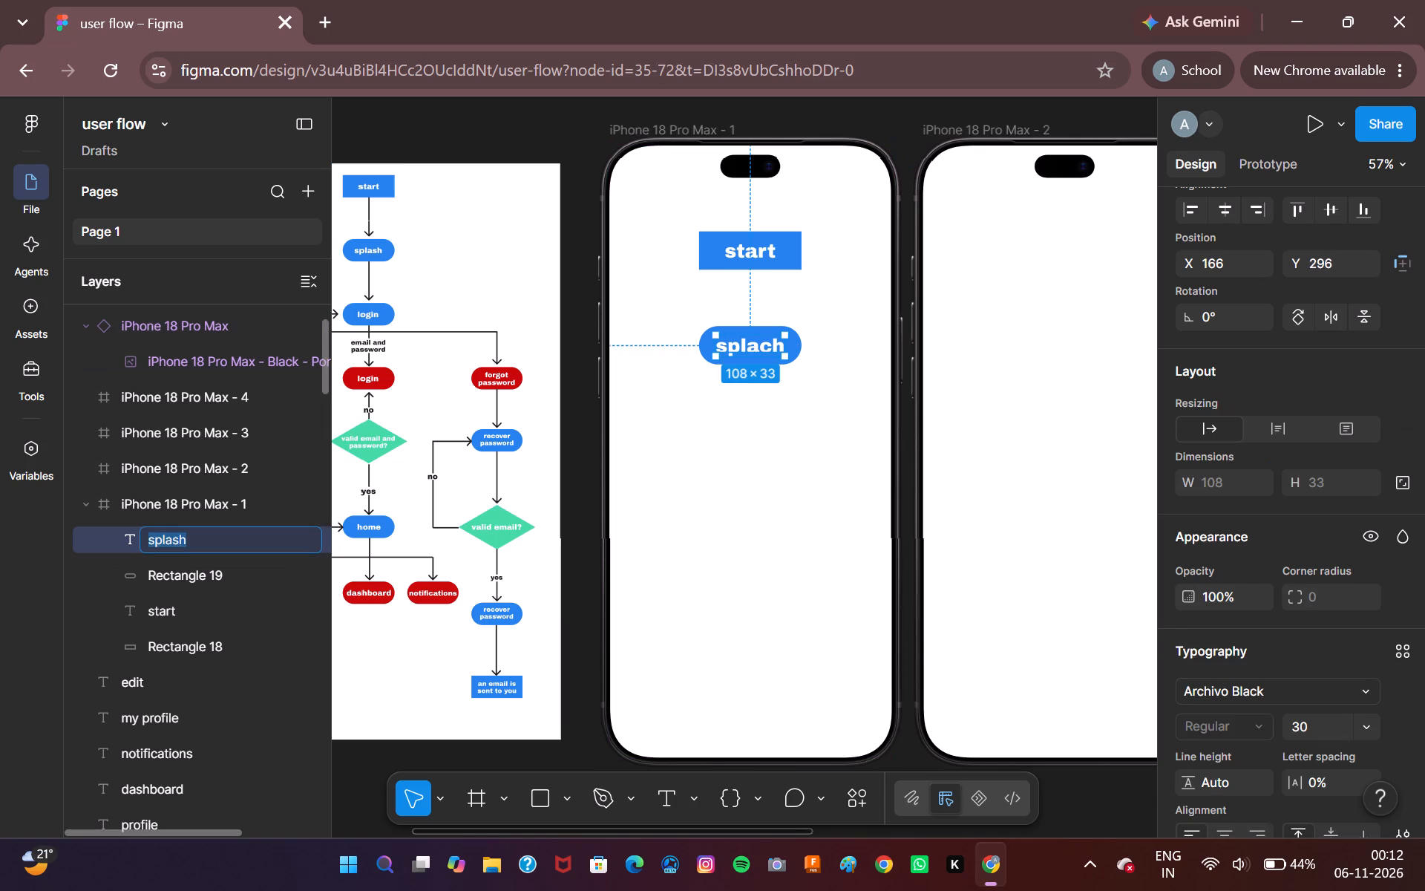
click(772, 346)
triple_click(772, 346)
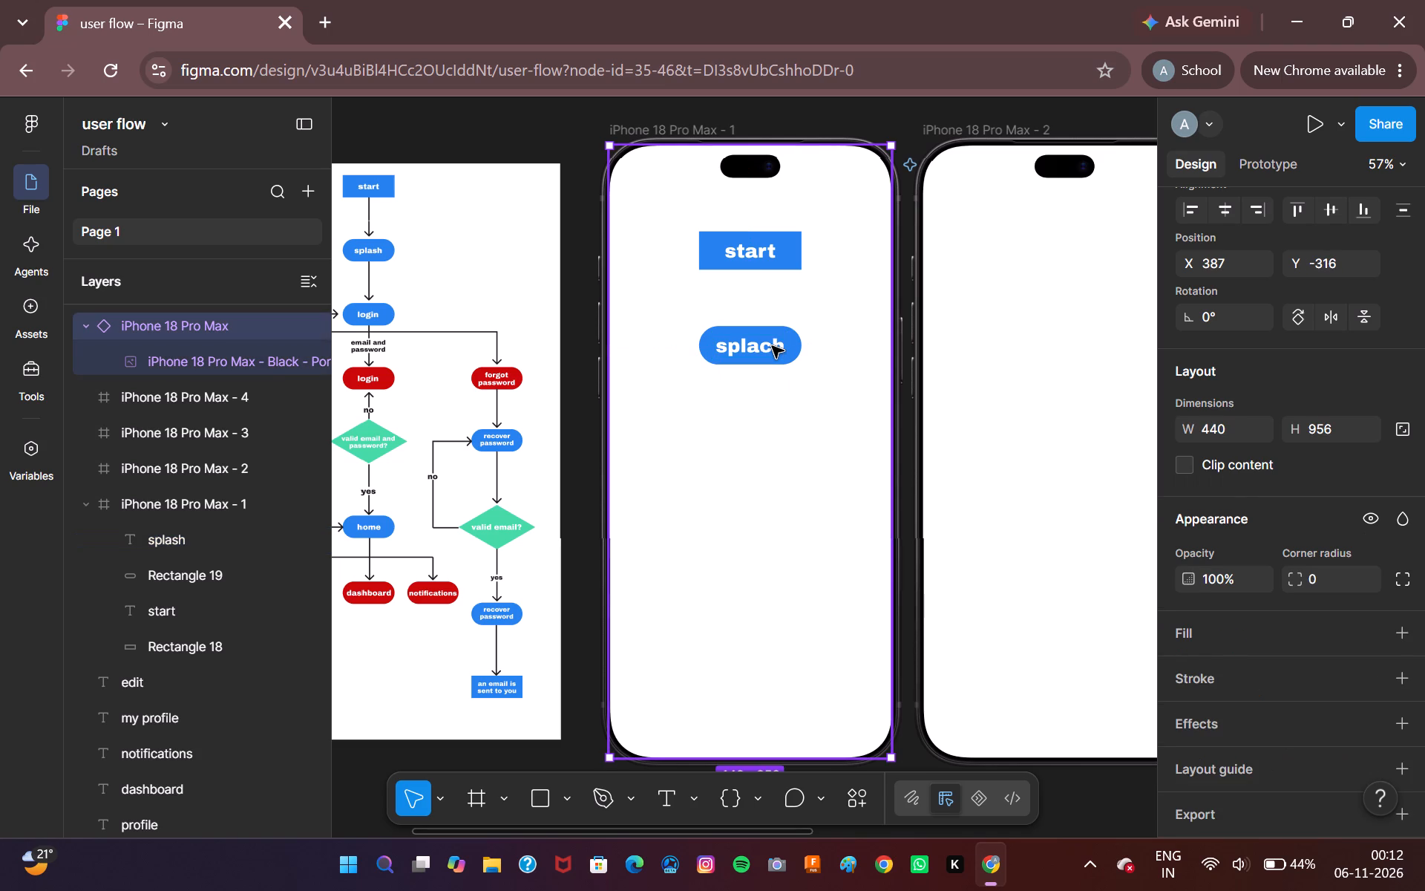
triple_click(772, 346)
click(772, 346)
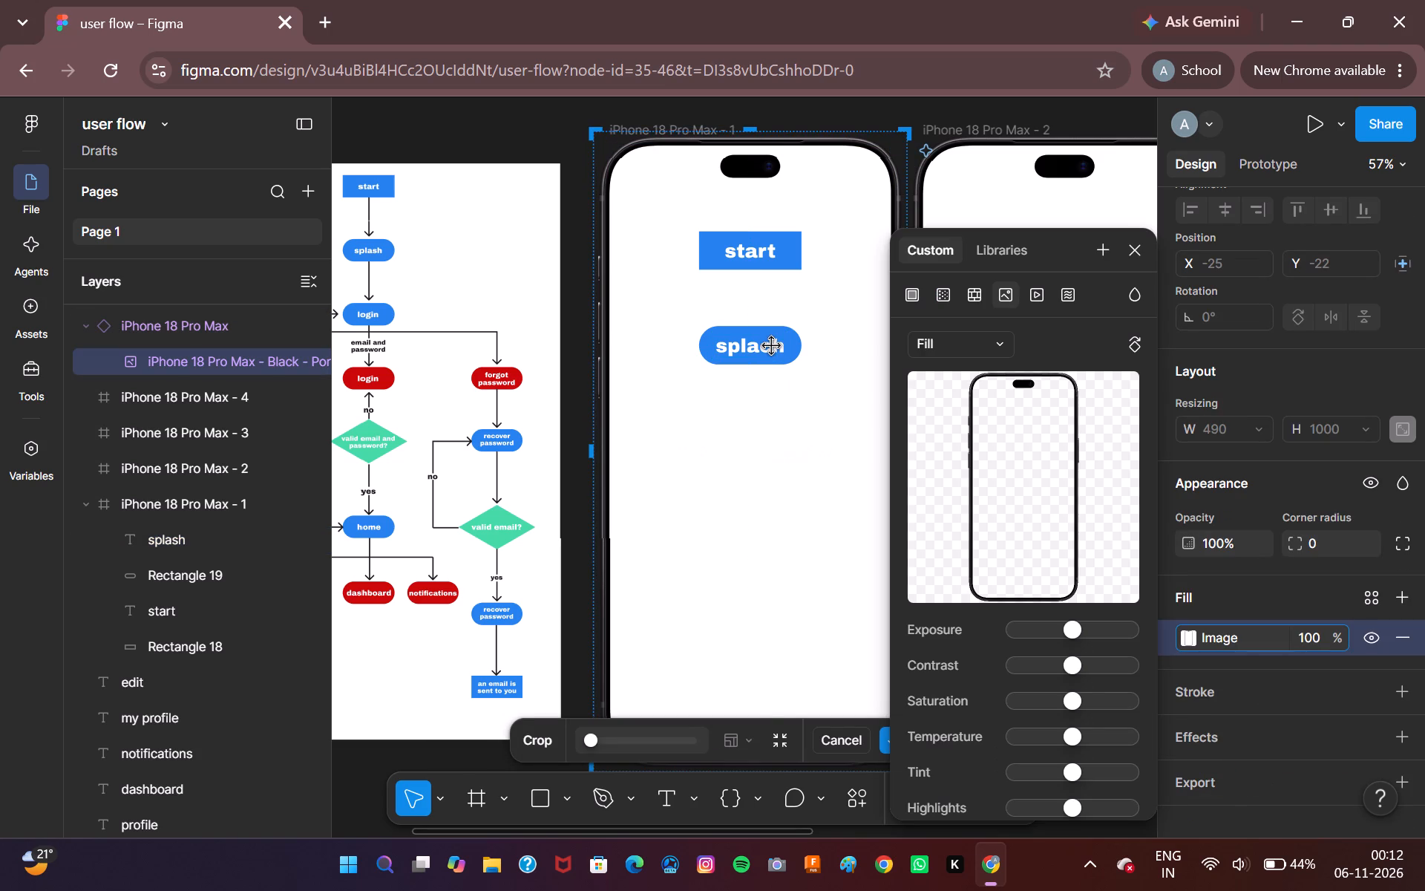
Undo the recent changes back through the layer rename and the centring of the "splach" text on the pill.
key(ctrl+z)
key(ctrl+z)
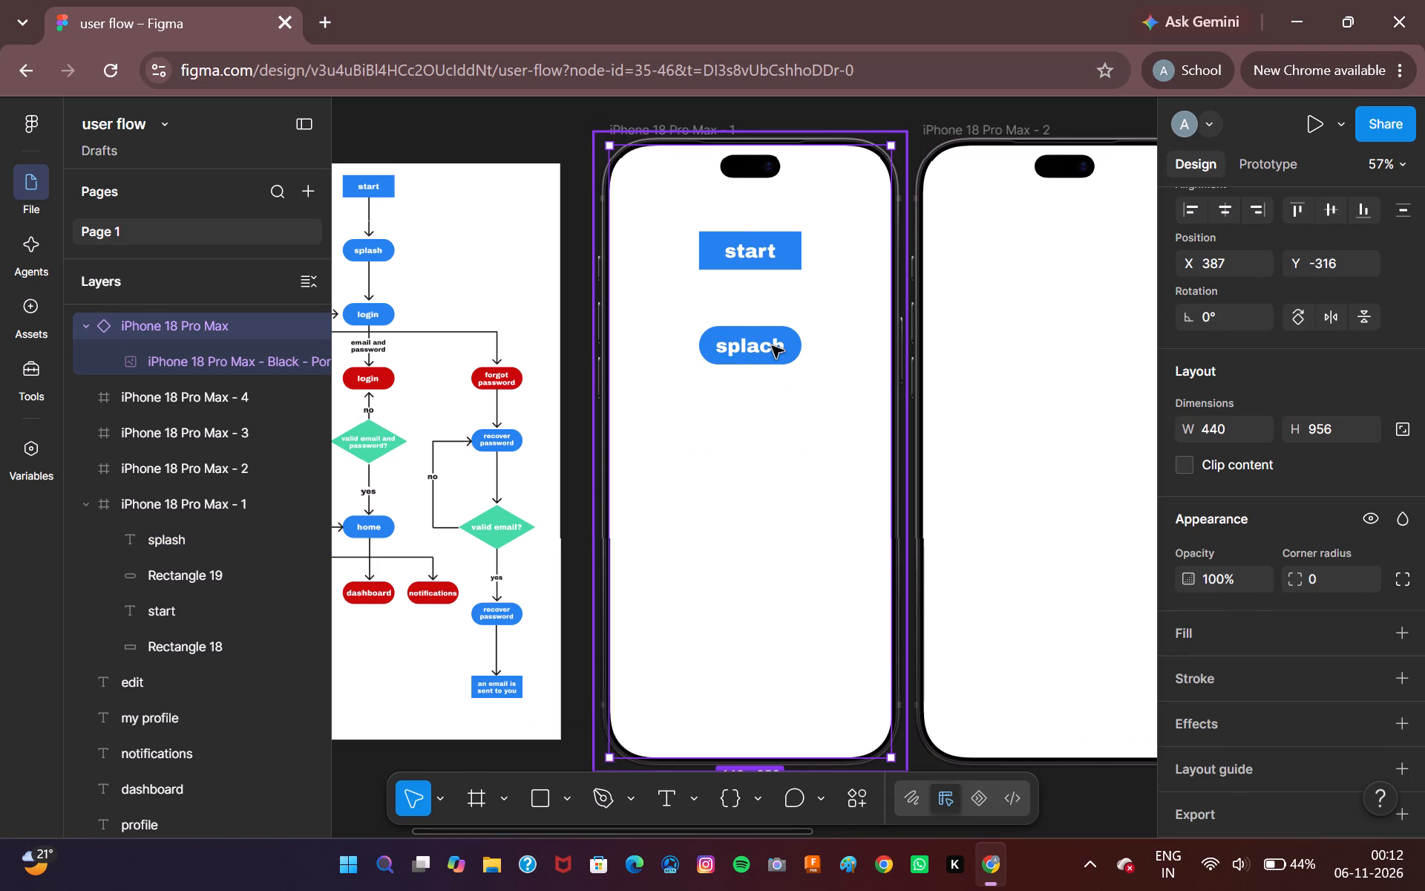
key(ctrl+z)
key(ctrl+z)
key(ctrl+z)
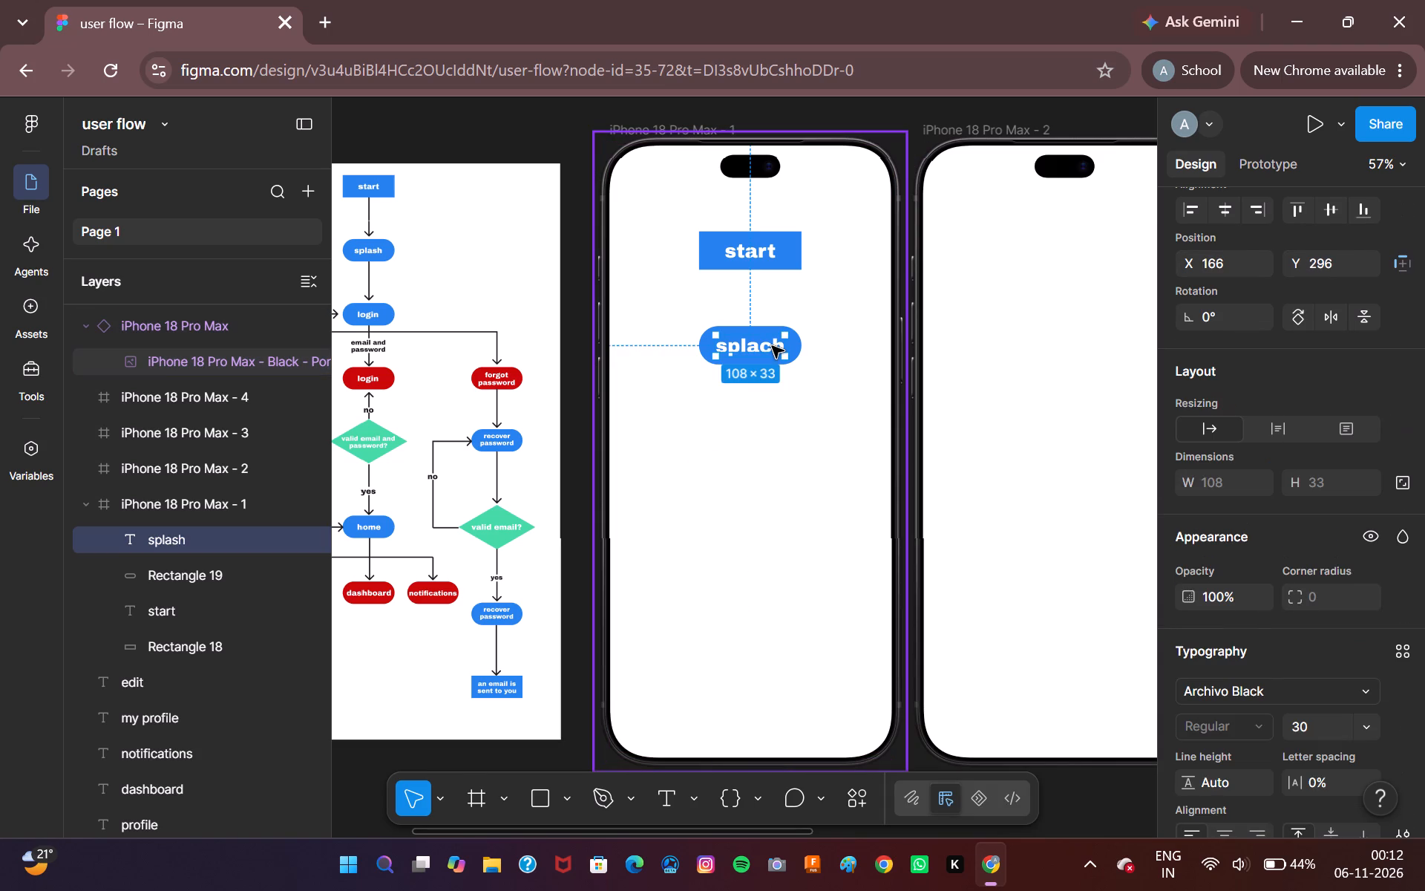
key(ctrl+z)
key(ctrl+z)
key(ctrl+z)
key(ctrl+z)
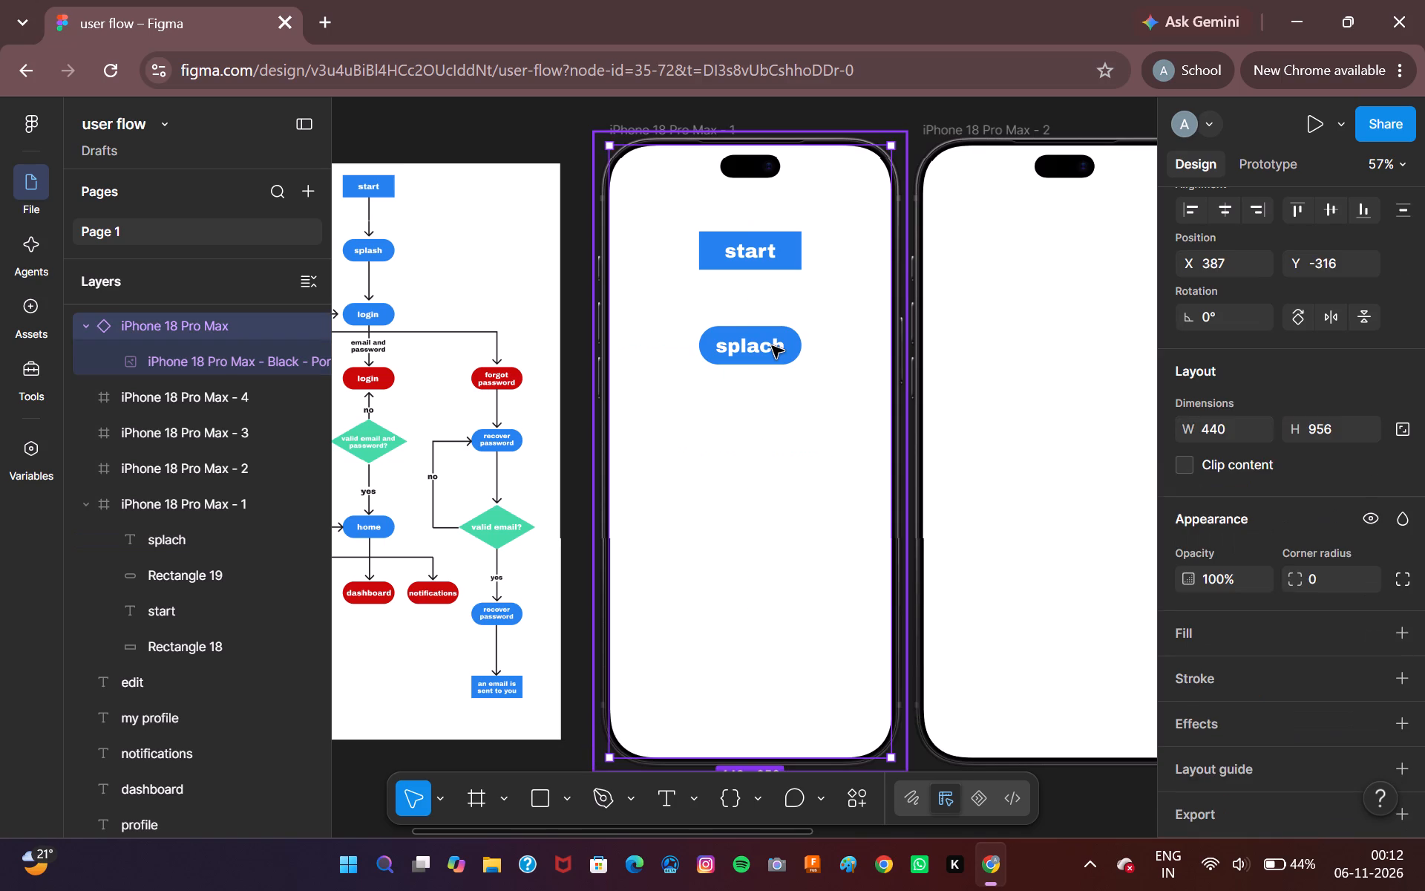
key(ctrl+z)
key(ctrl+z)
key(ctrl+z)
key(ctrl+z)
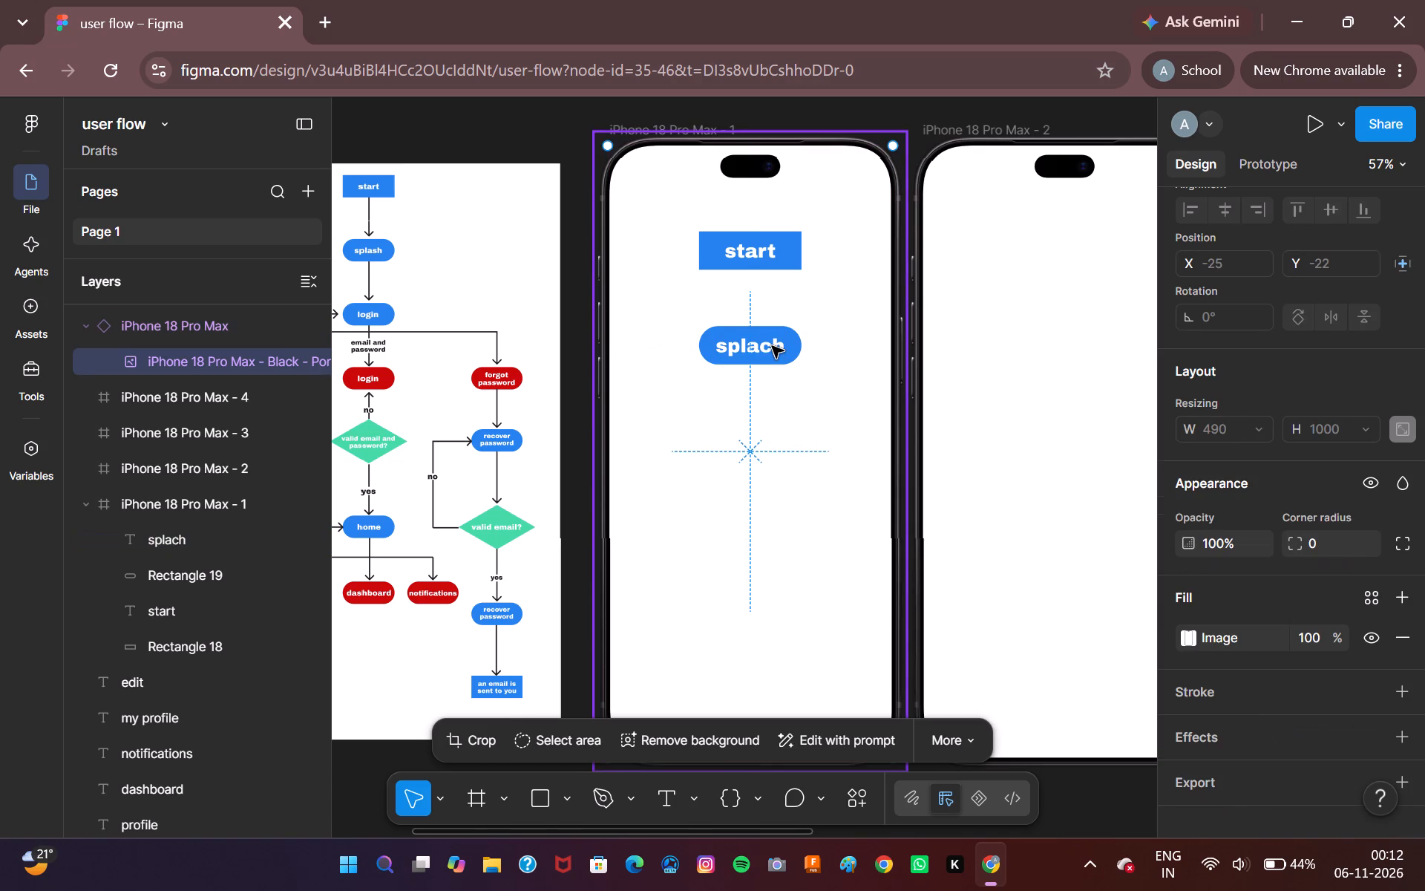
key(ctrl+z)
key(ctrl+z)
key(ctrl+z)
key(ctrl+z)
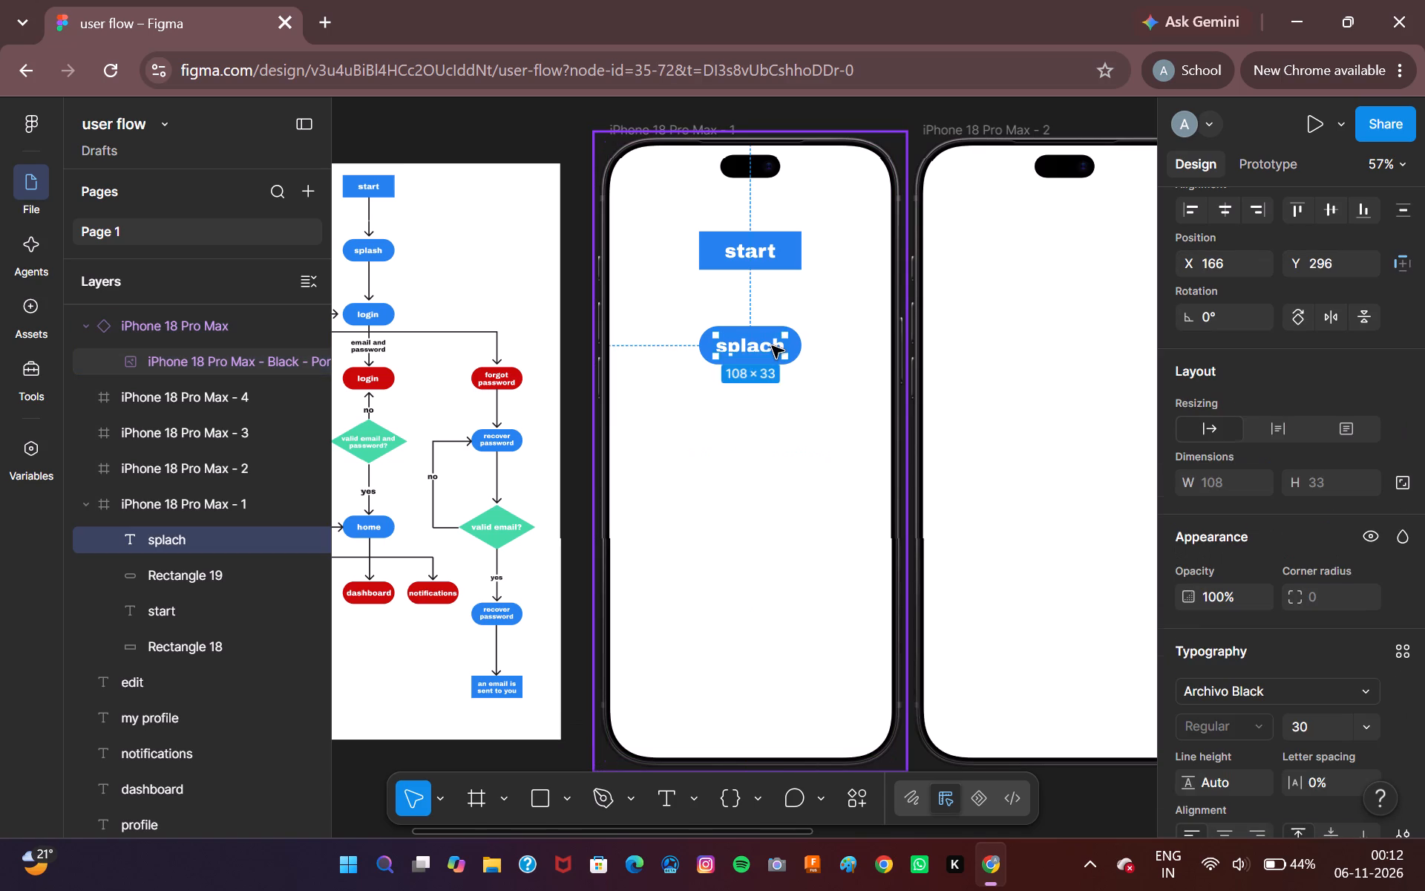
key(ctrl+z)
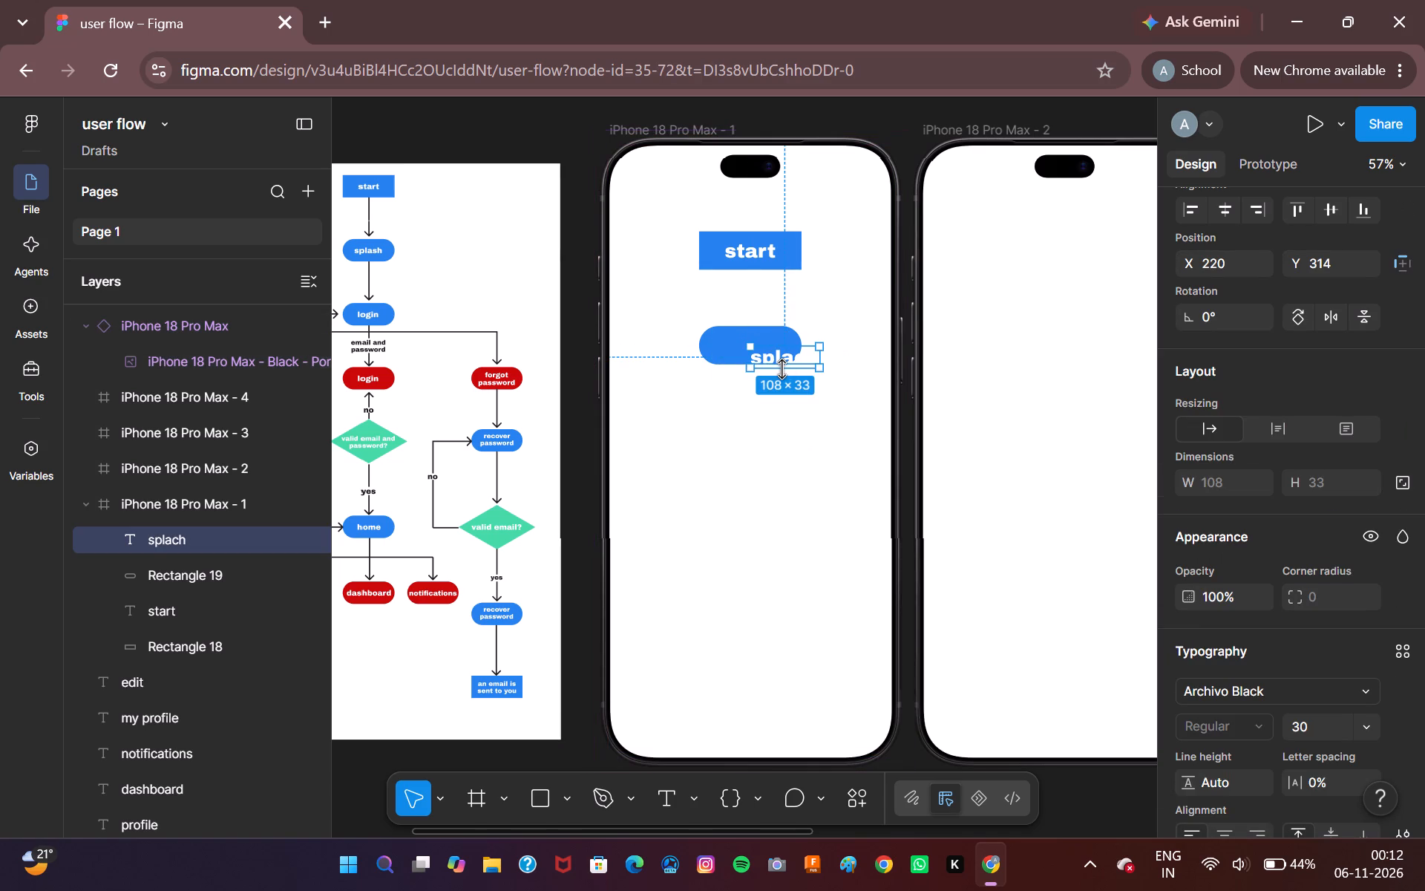
Reopen the pill's "splach" text for editing and correct it to "splash".
key(ctrl+z)
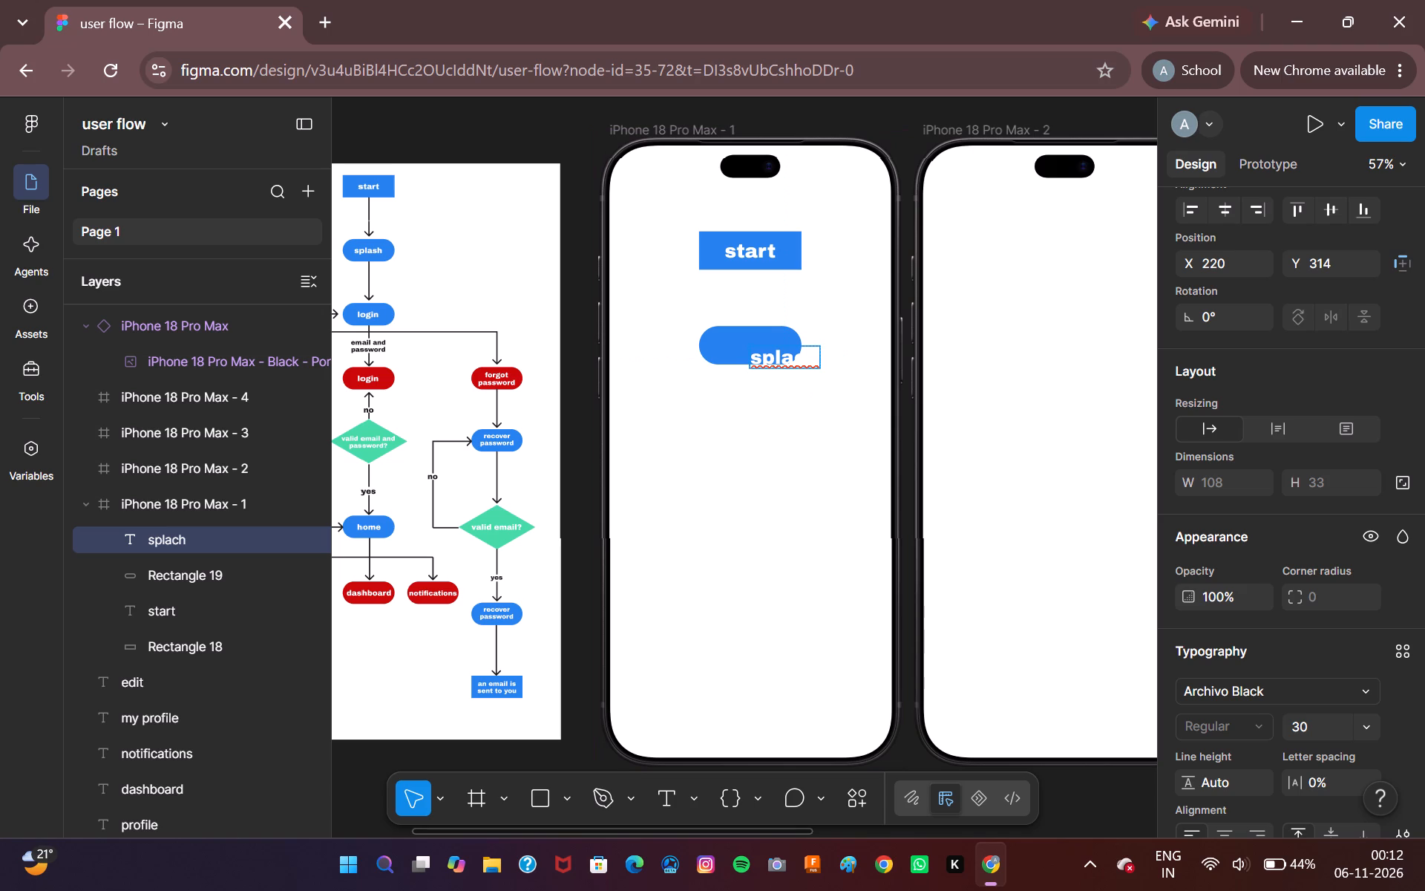
key(BackSpace)
key(BackSpace)
text(sh)
key(Return)
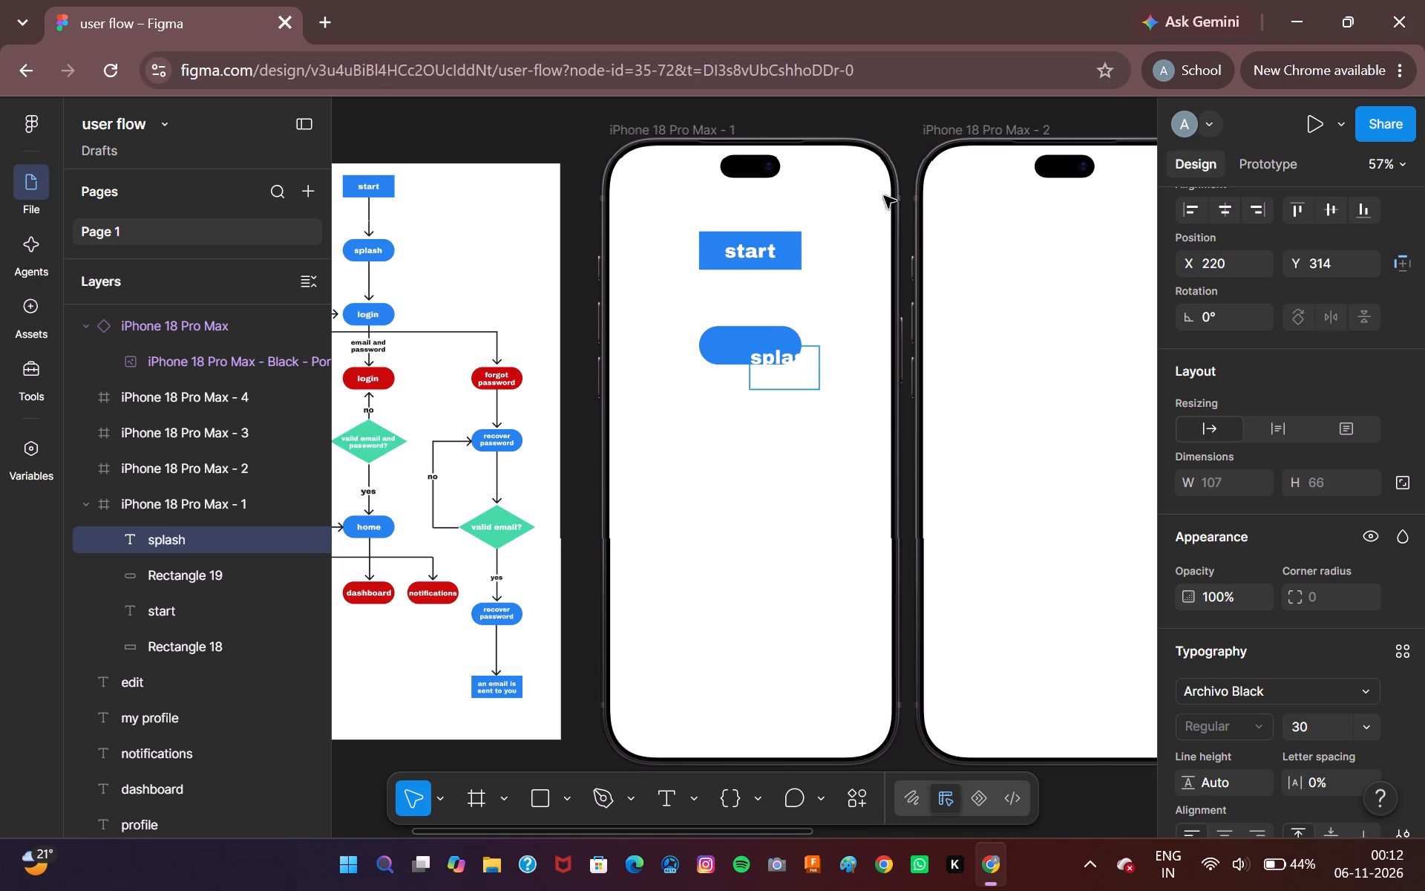
key(BackSpace)
Centre the "splash" text on the blue pill shape, at X 166, Y 296.
drag(872, 132, 758, 356)
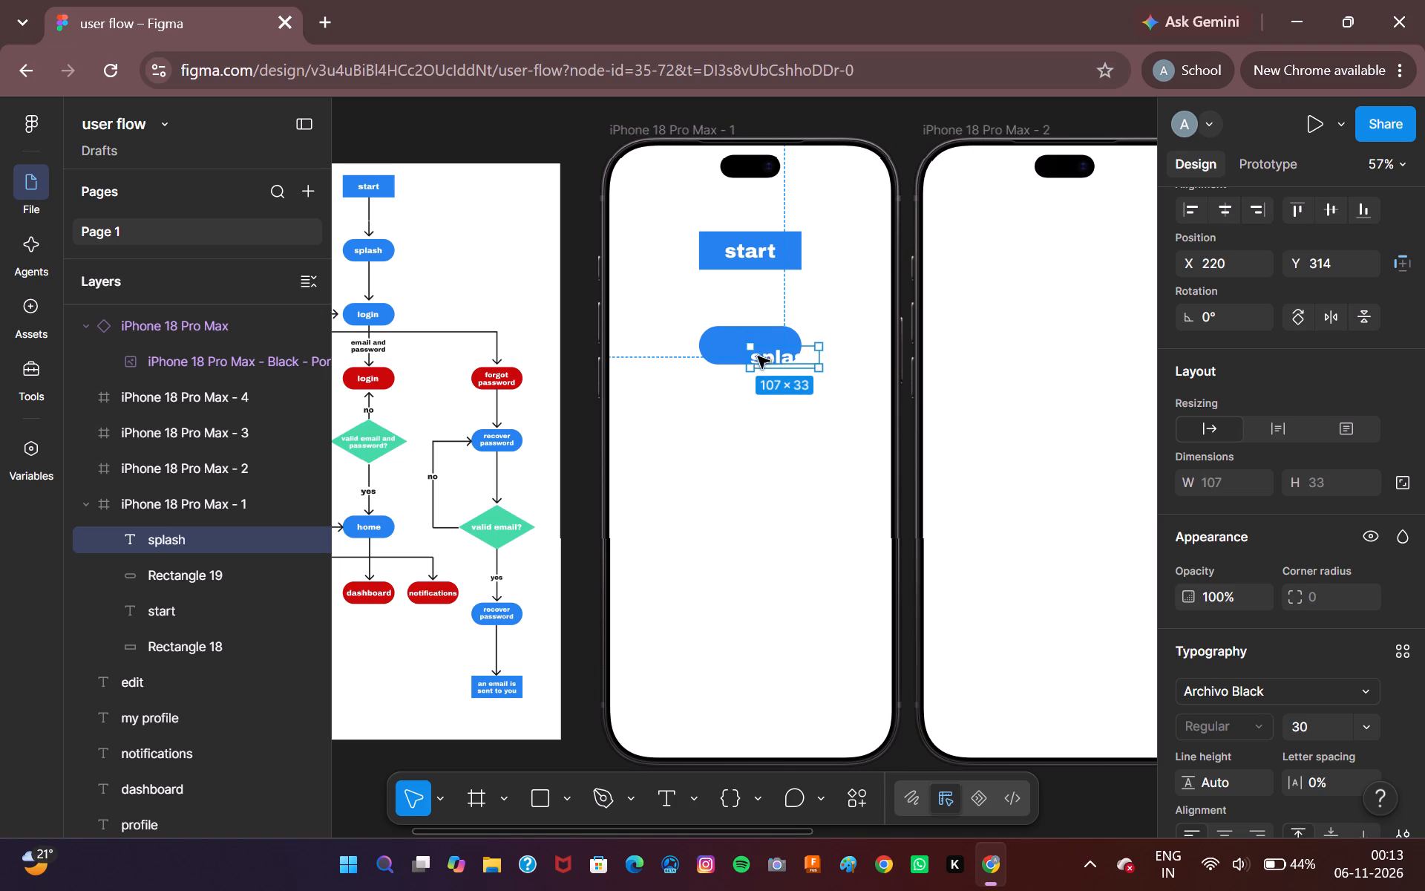
drag(758, 356, 740, 337)
drag(740, 337, 789, 359)
drag(789, 359, 789, 358)
drag(789, 358, 759, 347)
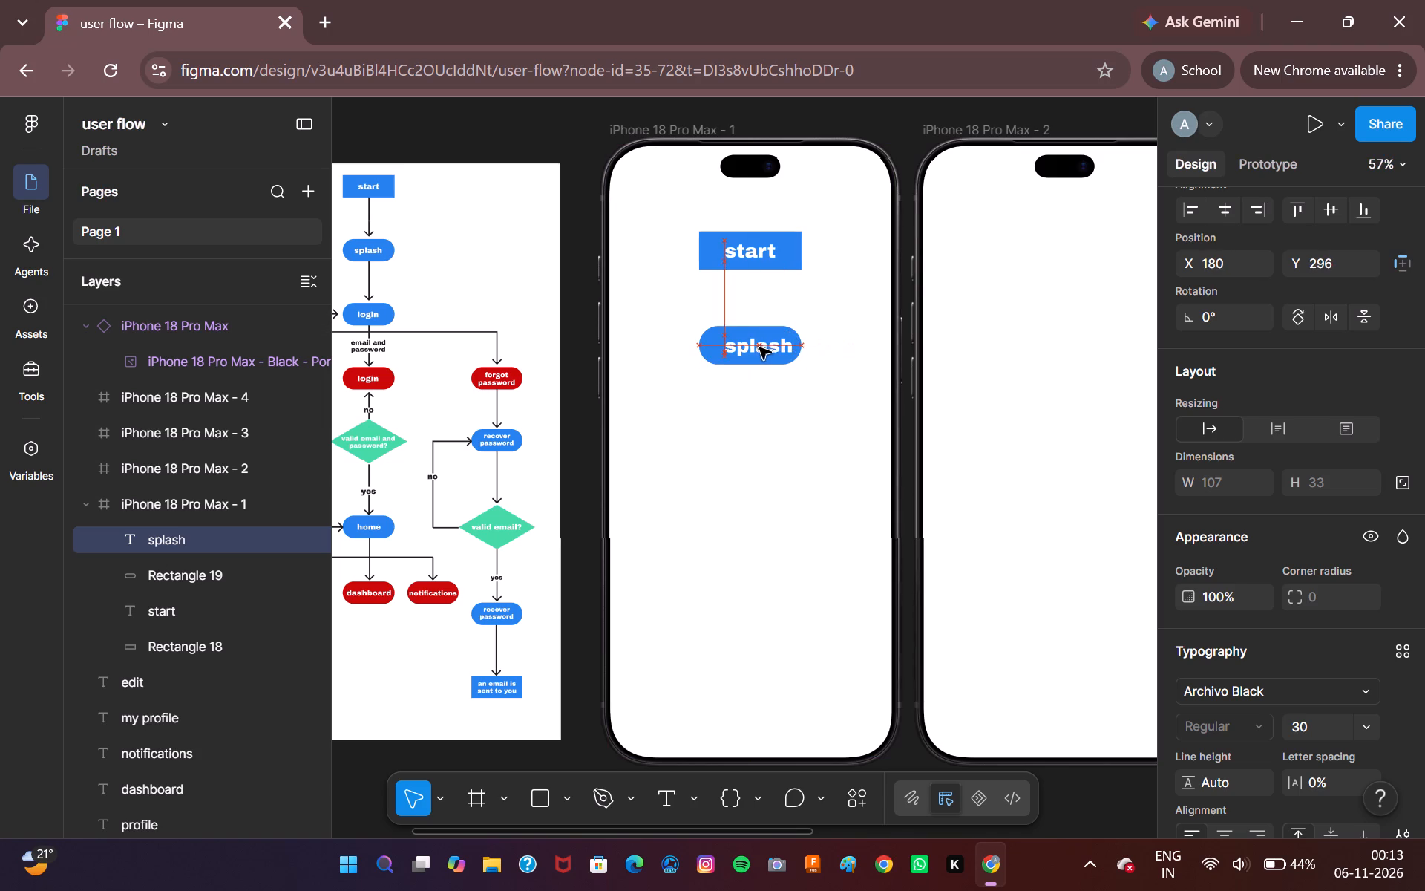
drag(759, 347, 747, 348)
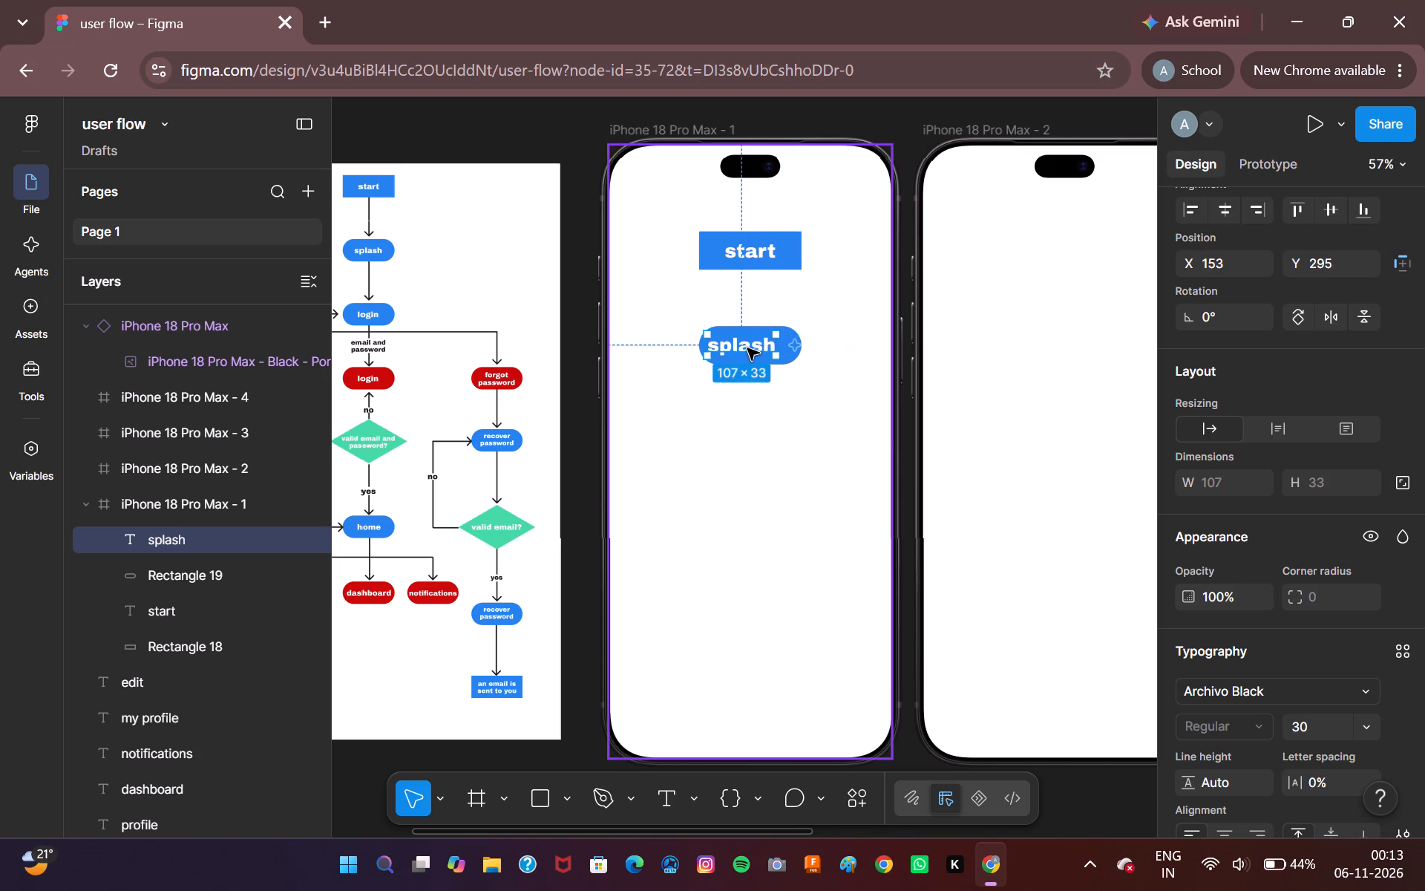
click(747, 348)
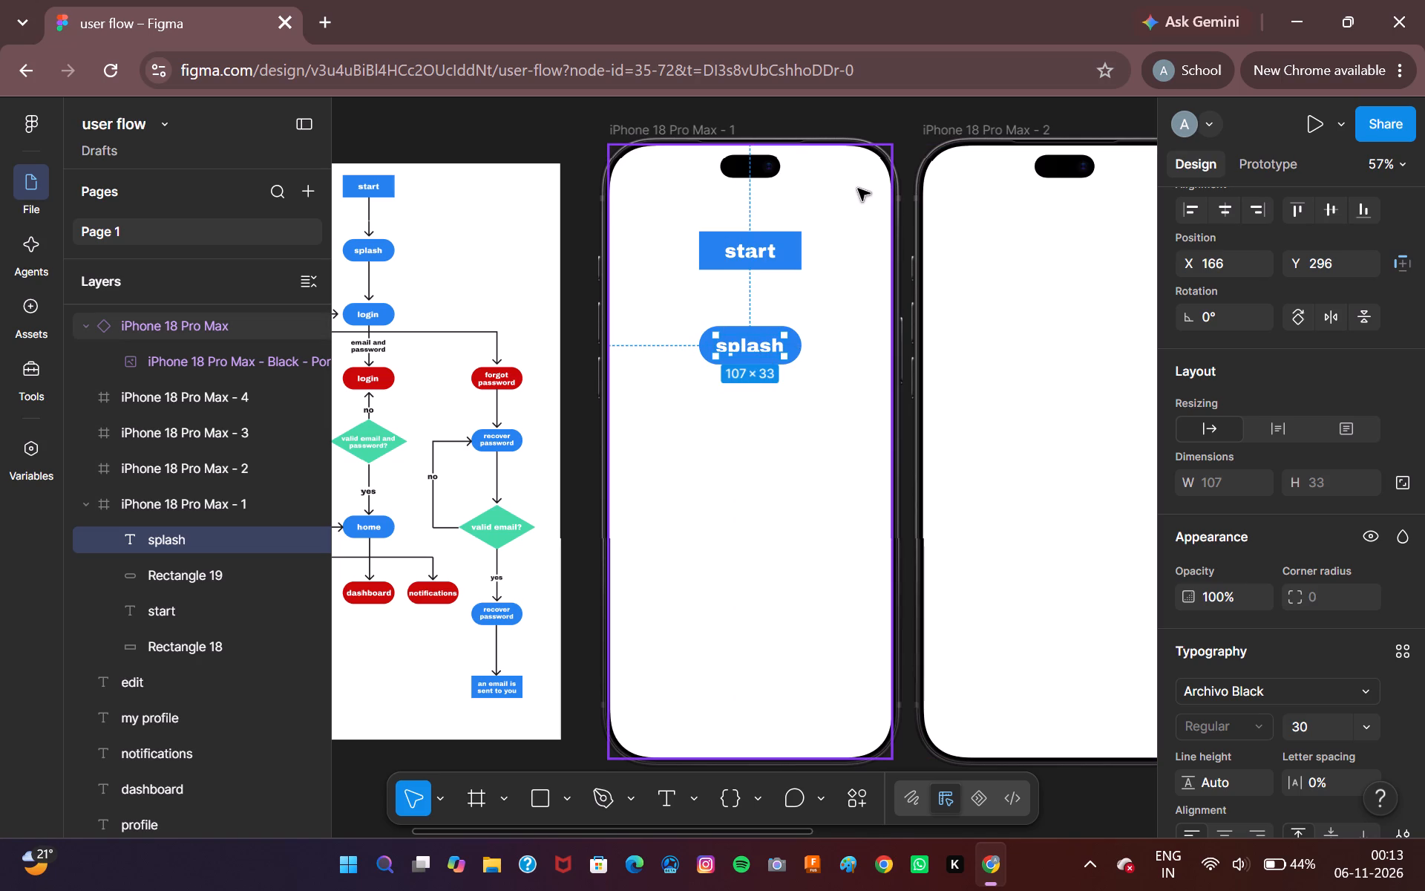
click(877, 115)
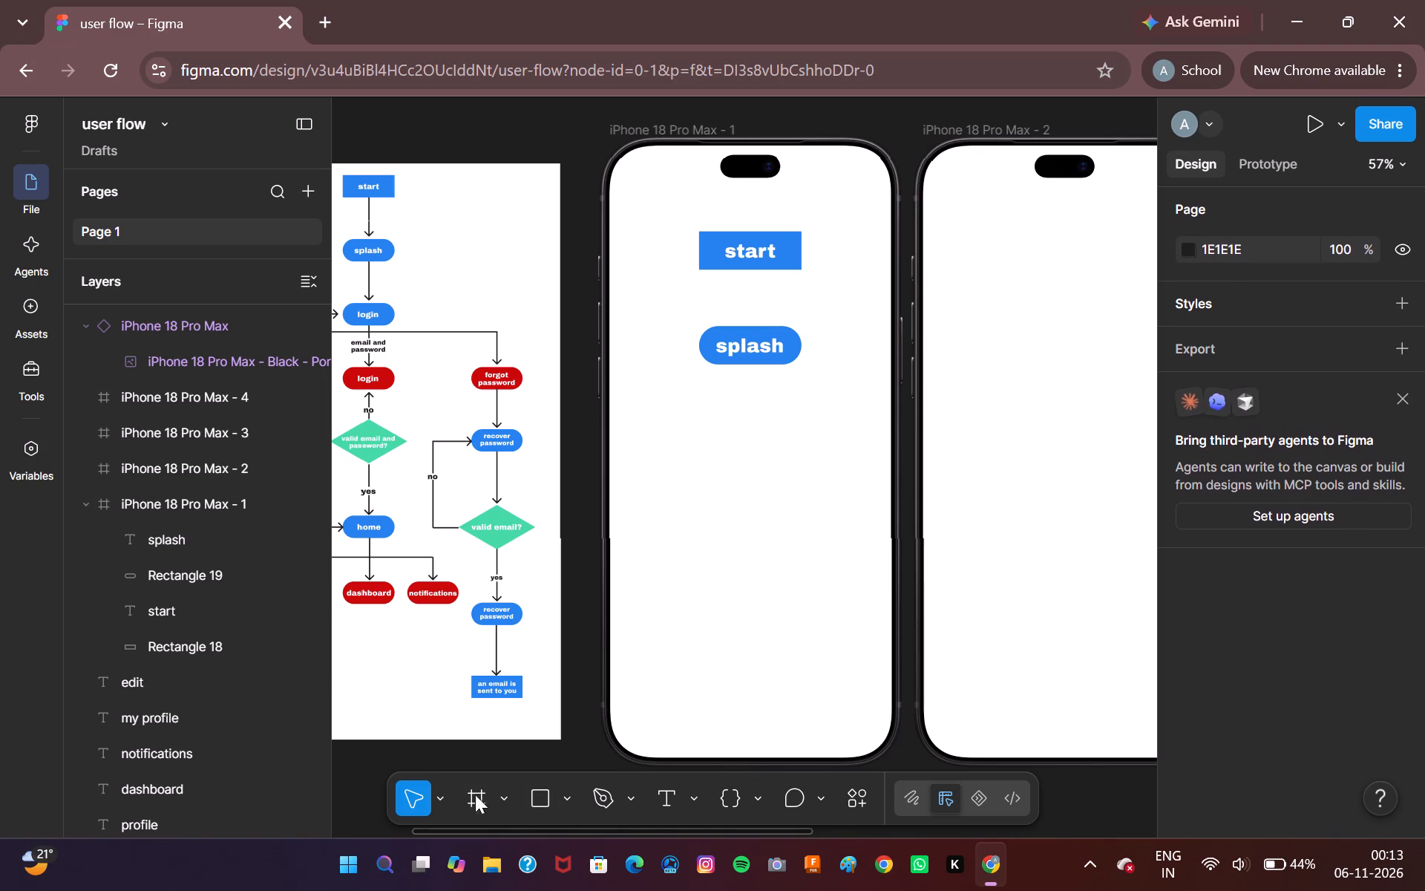
Draw a rectangle beneath the "splash" button, sized 160 by 60 with a corner radius of 30.
click(528, 797)
drag(726, 444, 812, 513)
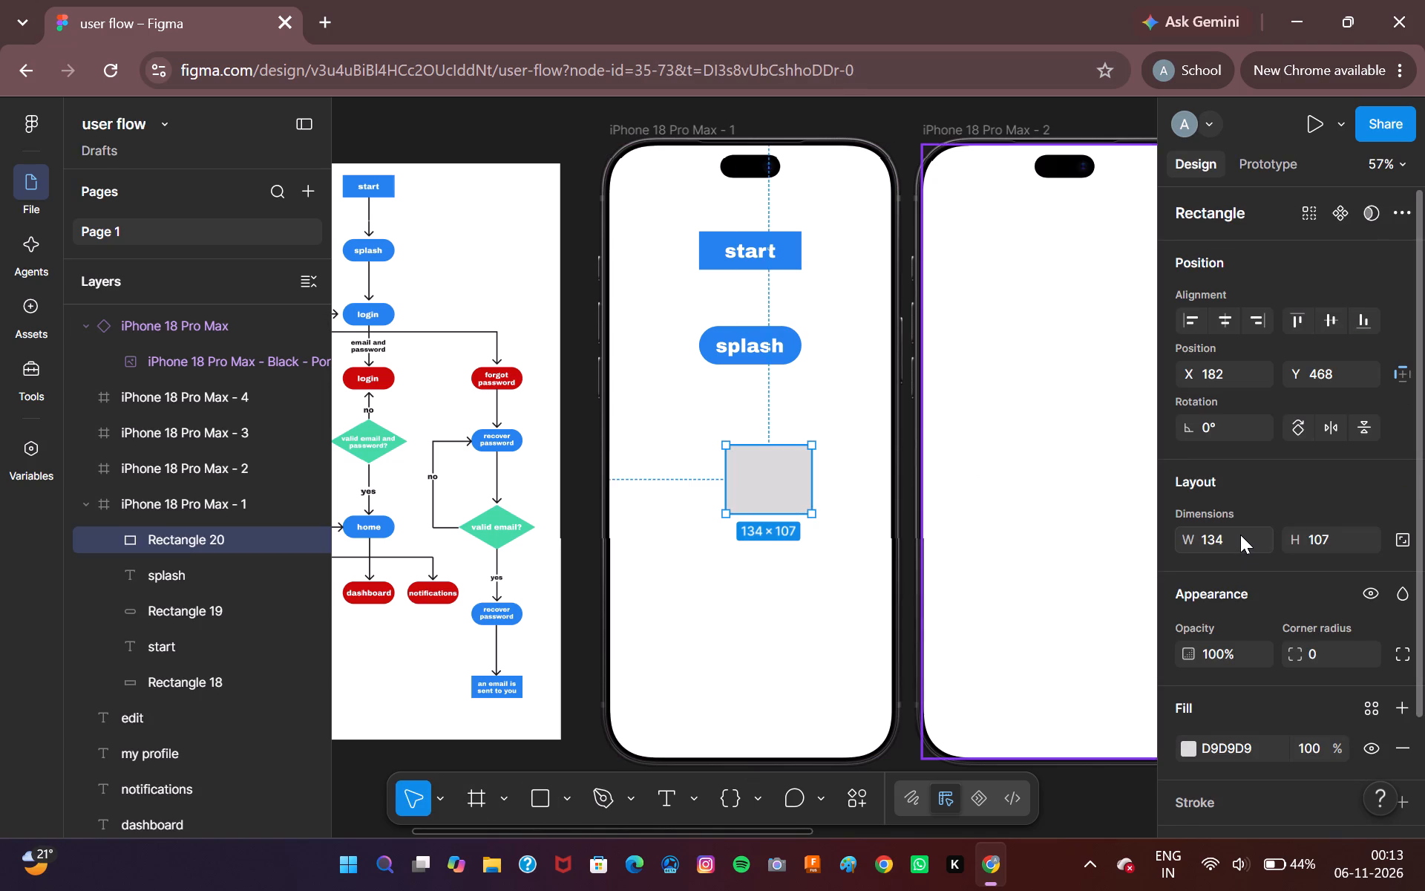
click(1239, 535)
text(160)
click(1334, 540)
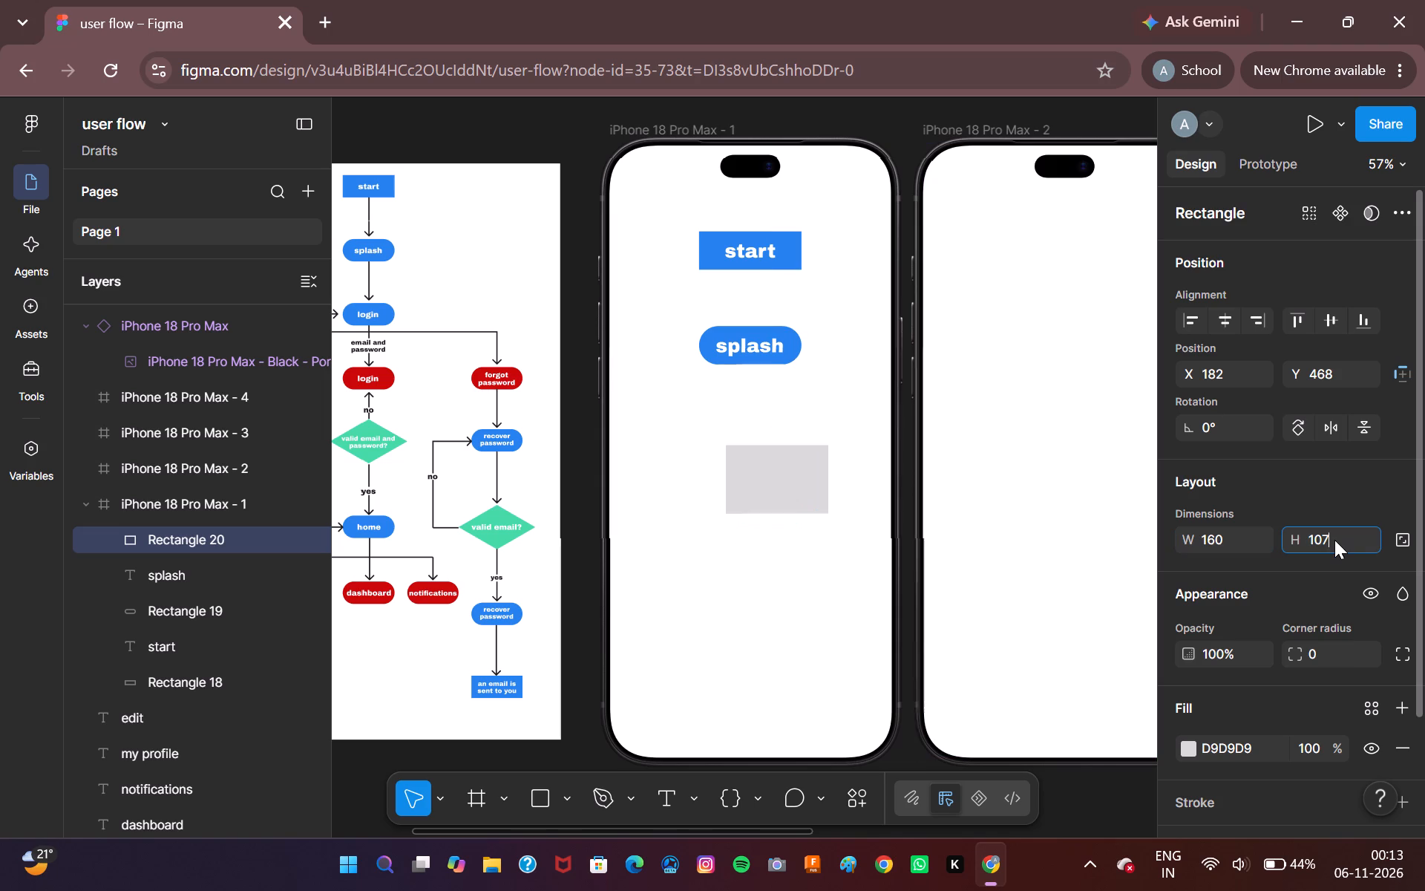
text(60)
key(Return)
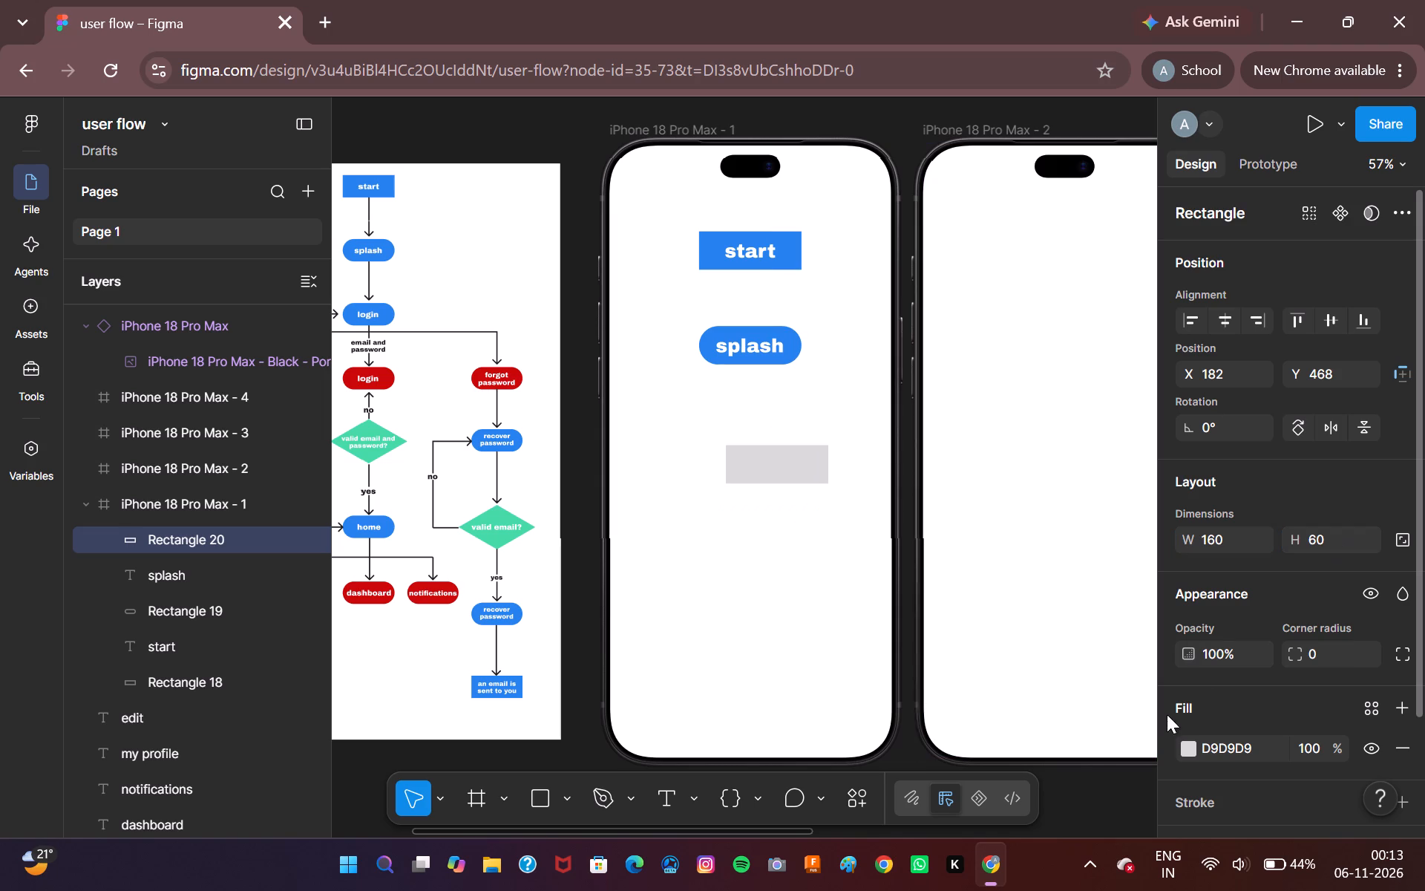
click(1345, 655)
text(30)
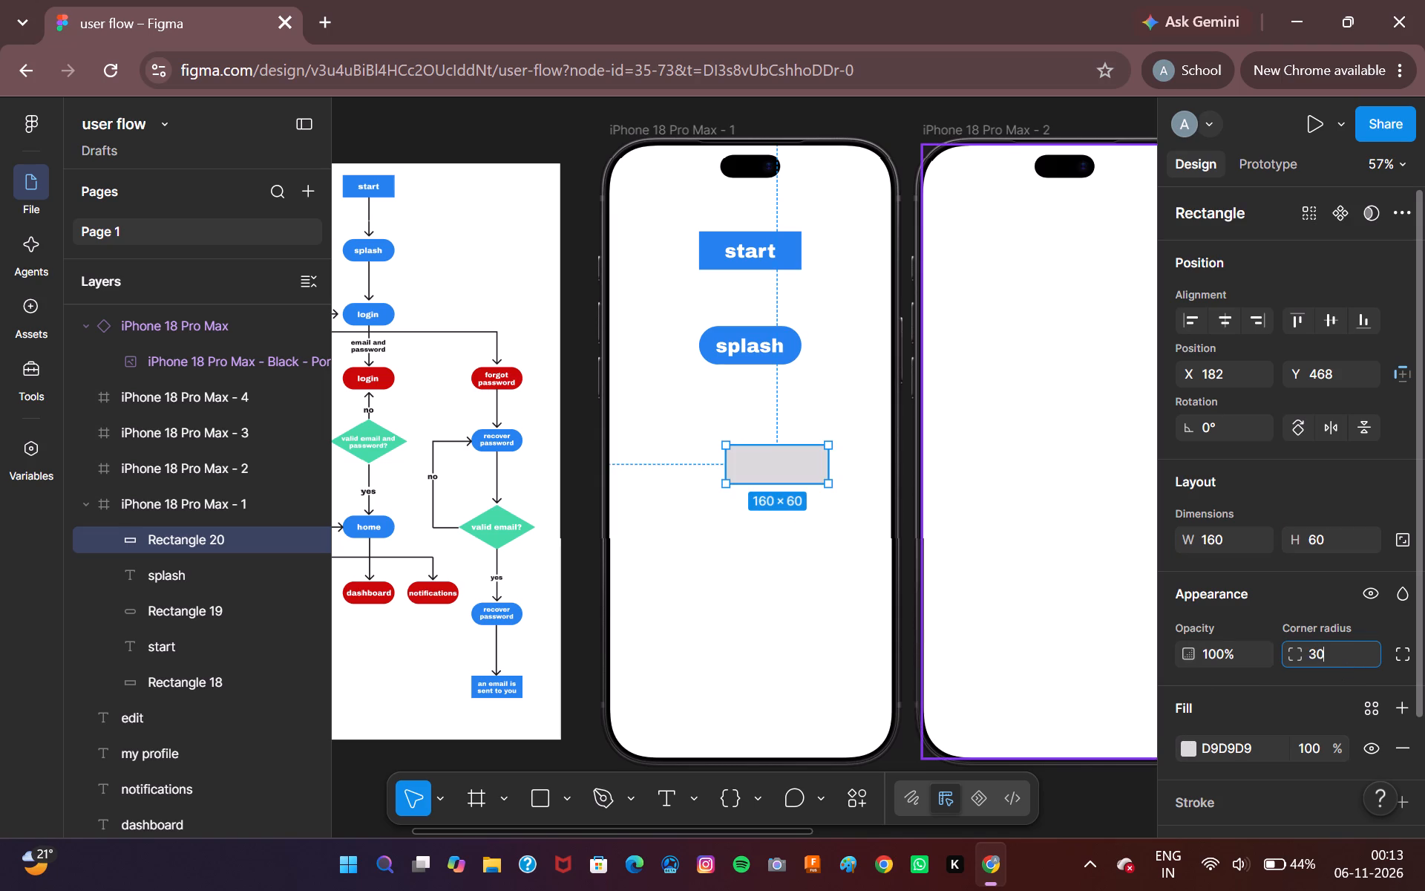
key(Return)
Fill the new rounded rectangle beneath the "splash" button with the page's blue, 2382EF.
click(1186, 754)
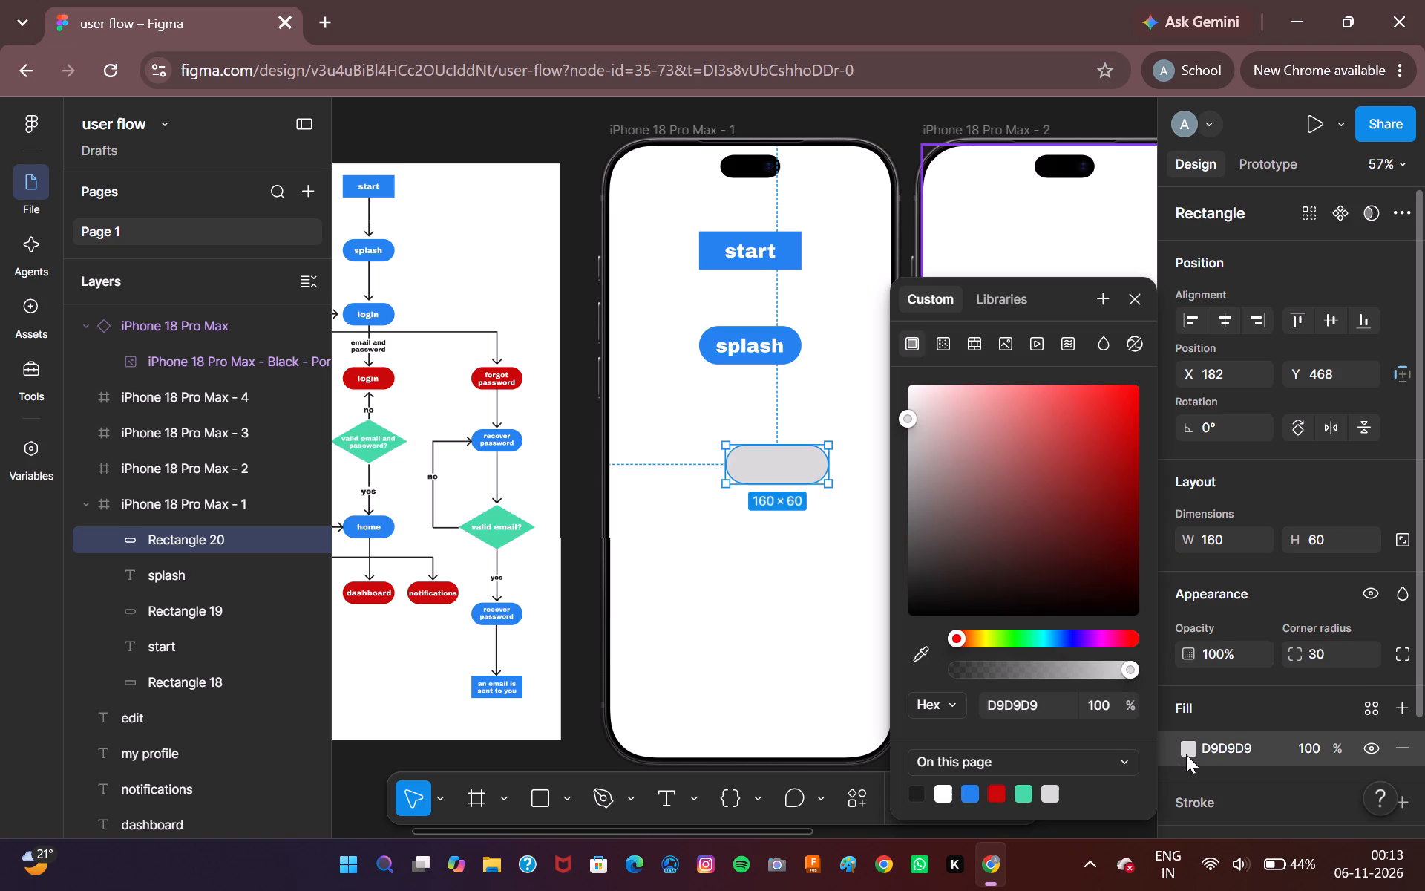
click(972, 795)
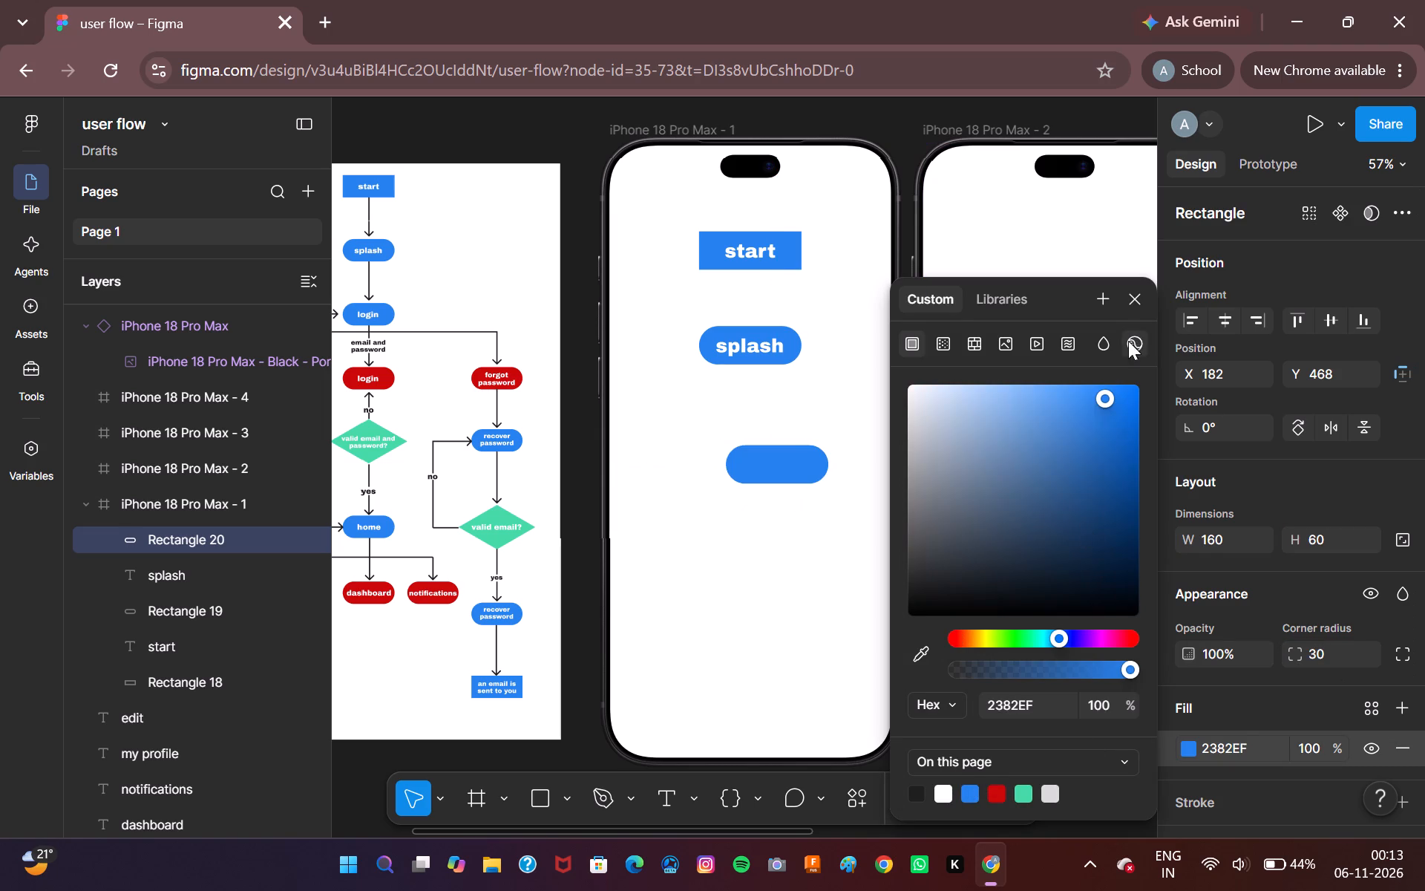
click(1136, 299)
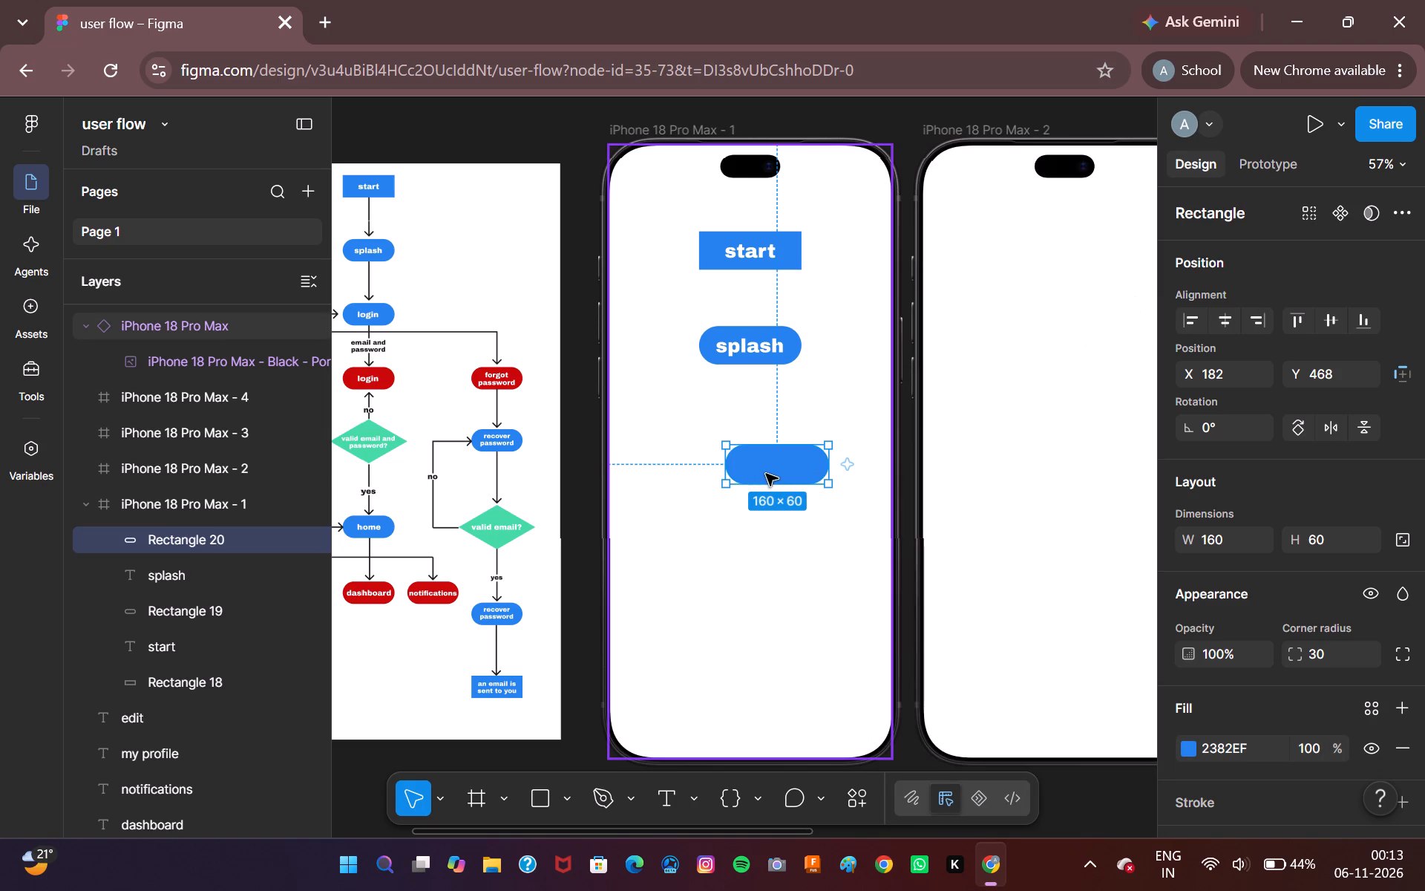
Move the new blue pill into line under the "splash" button, at X 140, Y 430.
drag(766, 474, 736, 447)
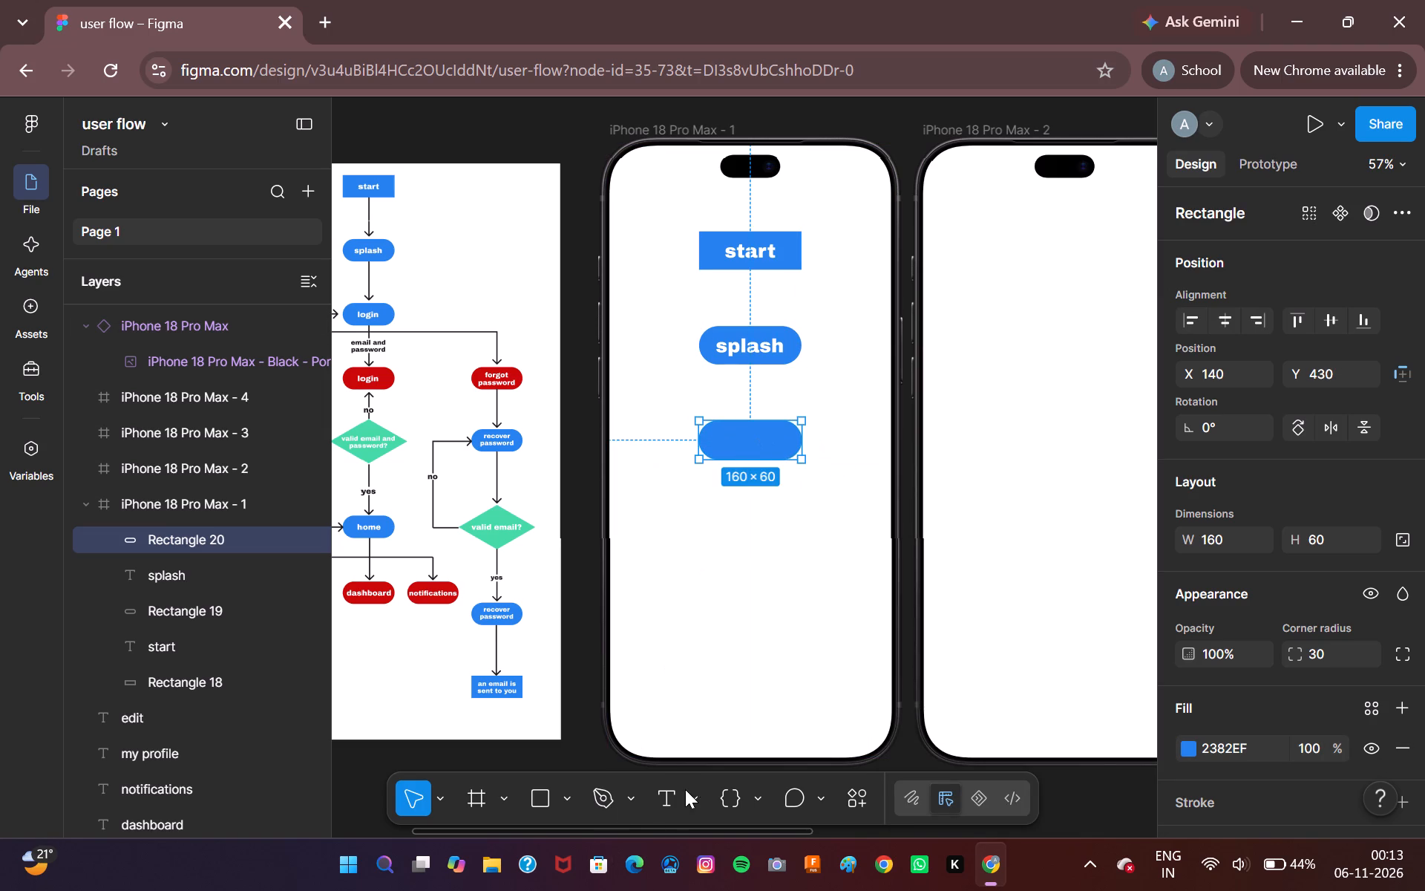
click(744, 441)
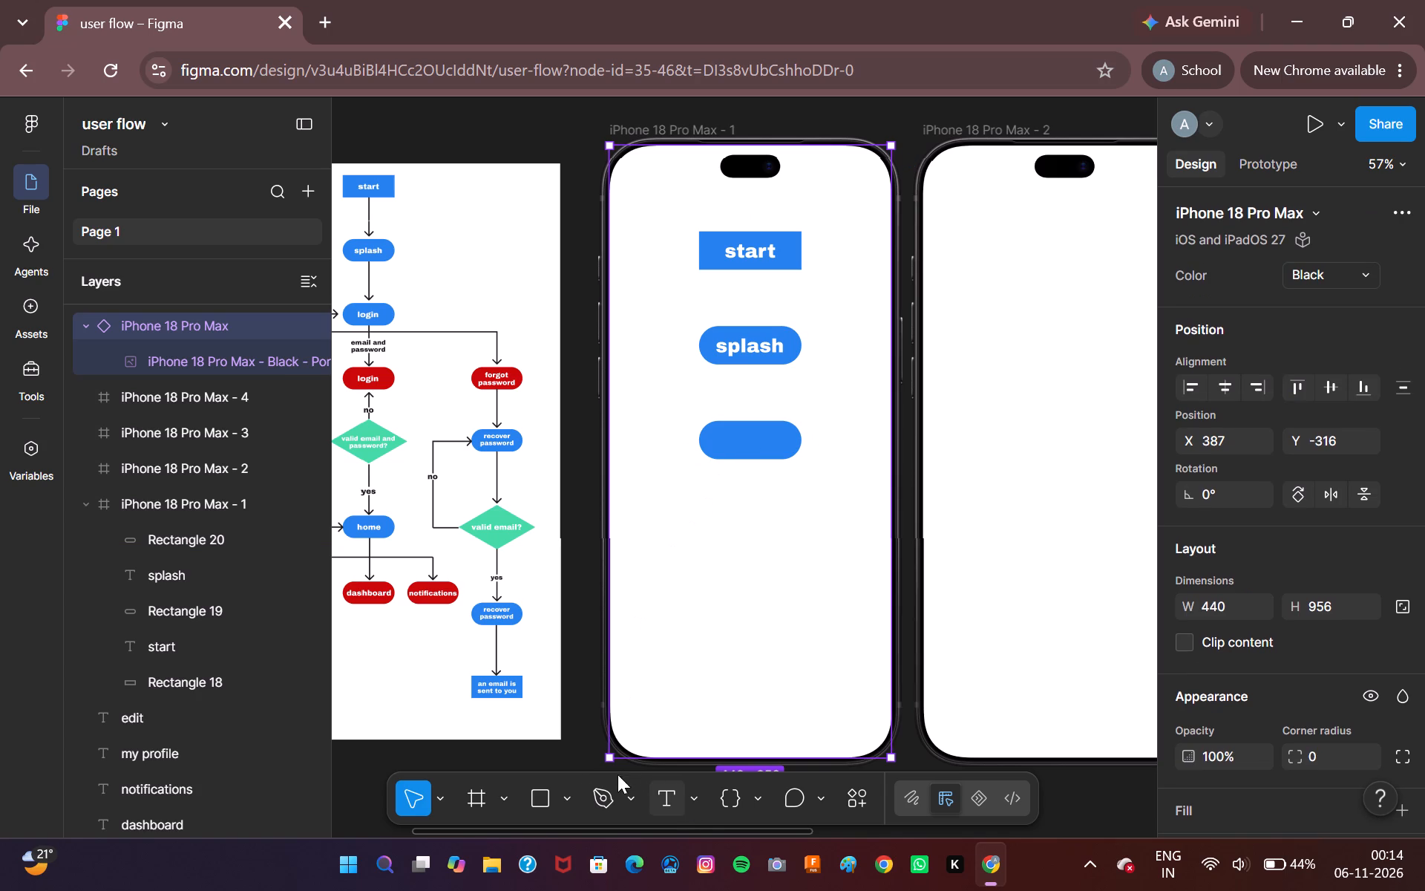
Add the text "login" over the third blue pill inside the iPhone 18 Pro Max - 1 frame.
click(168, 515)
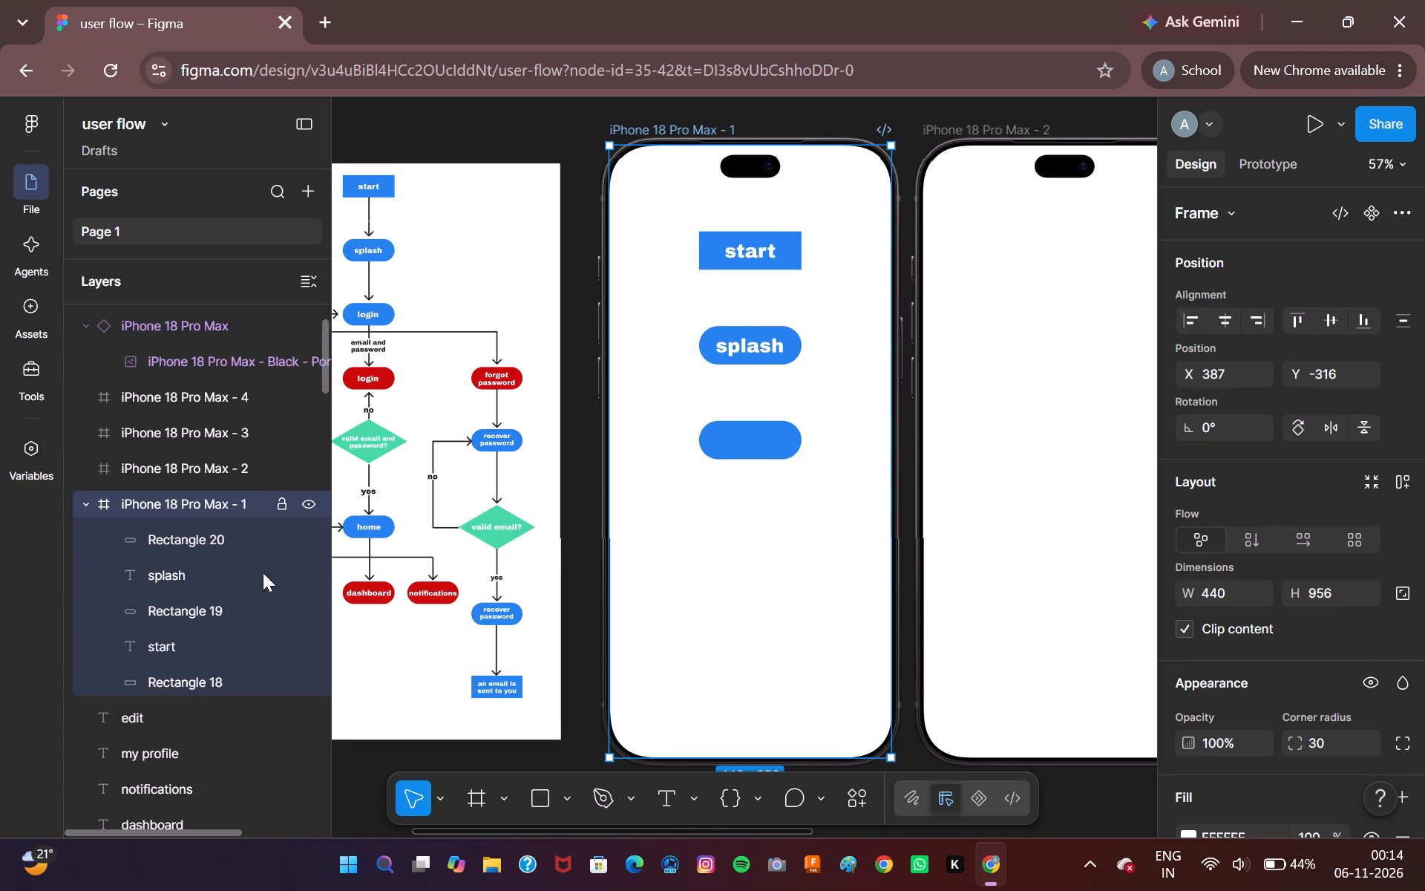
click(681, 814)
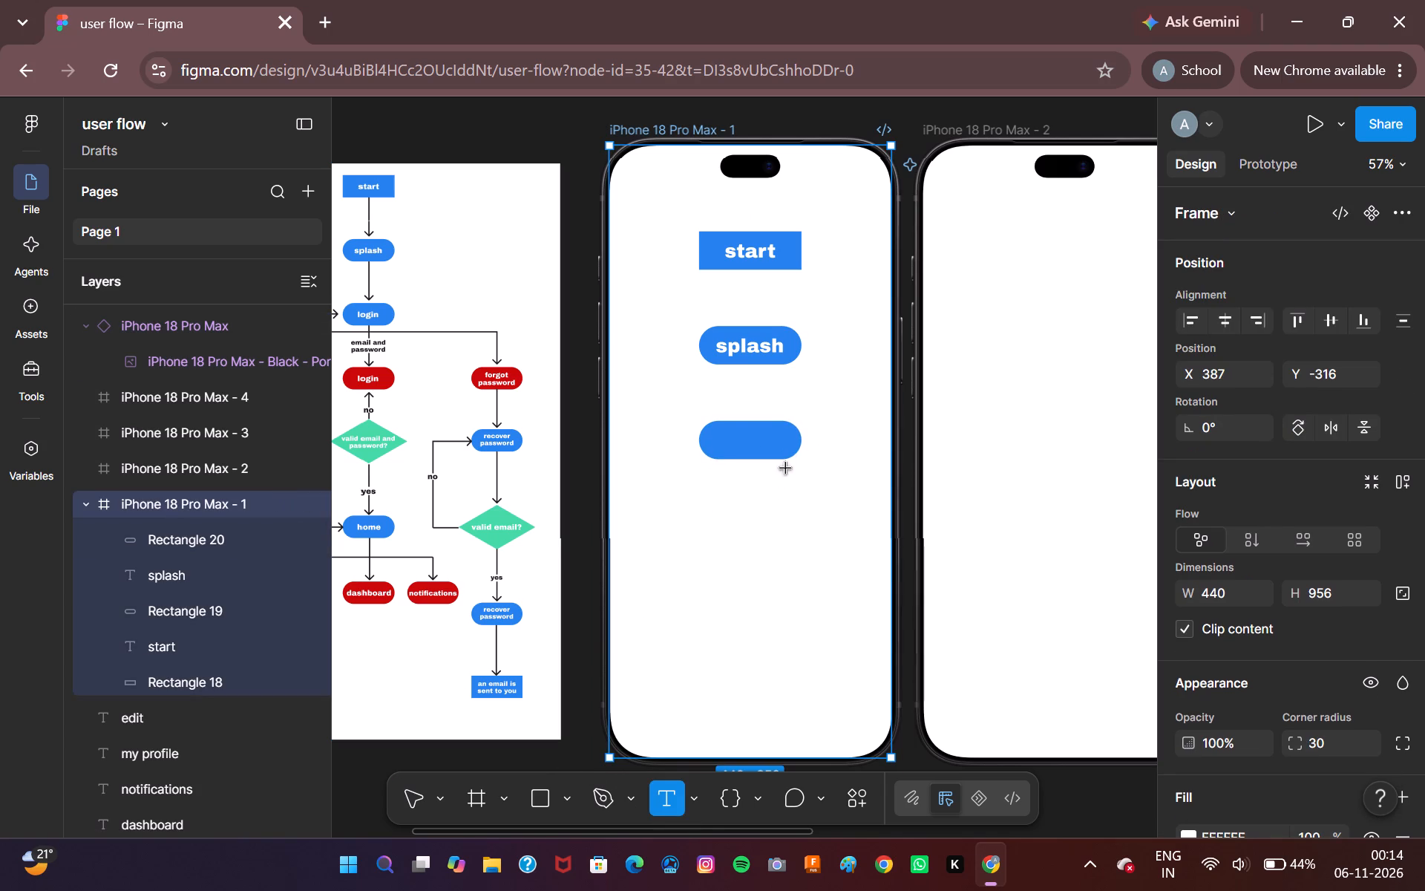
click(752, 437)
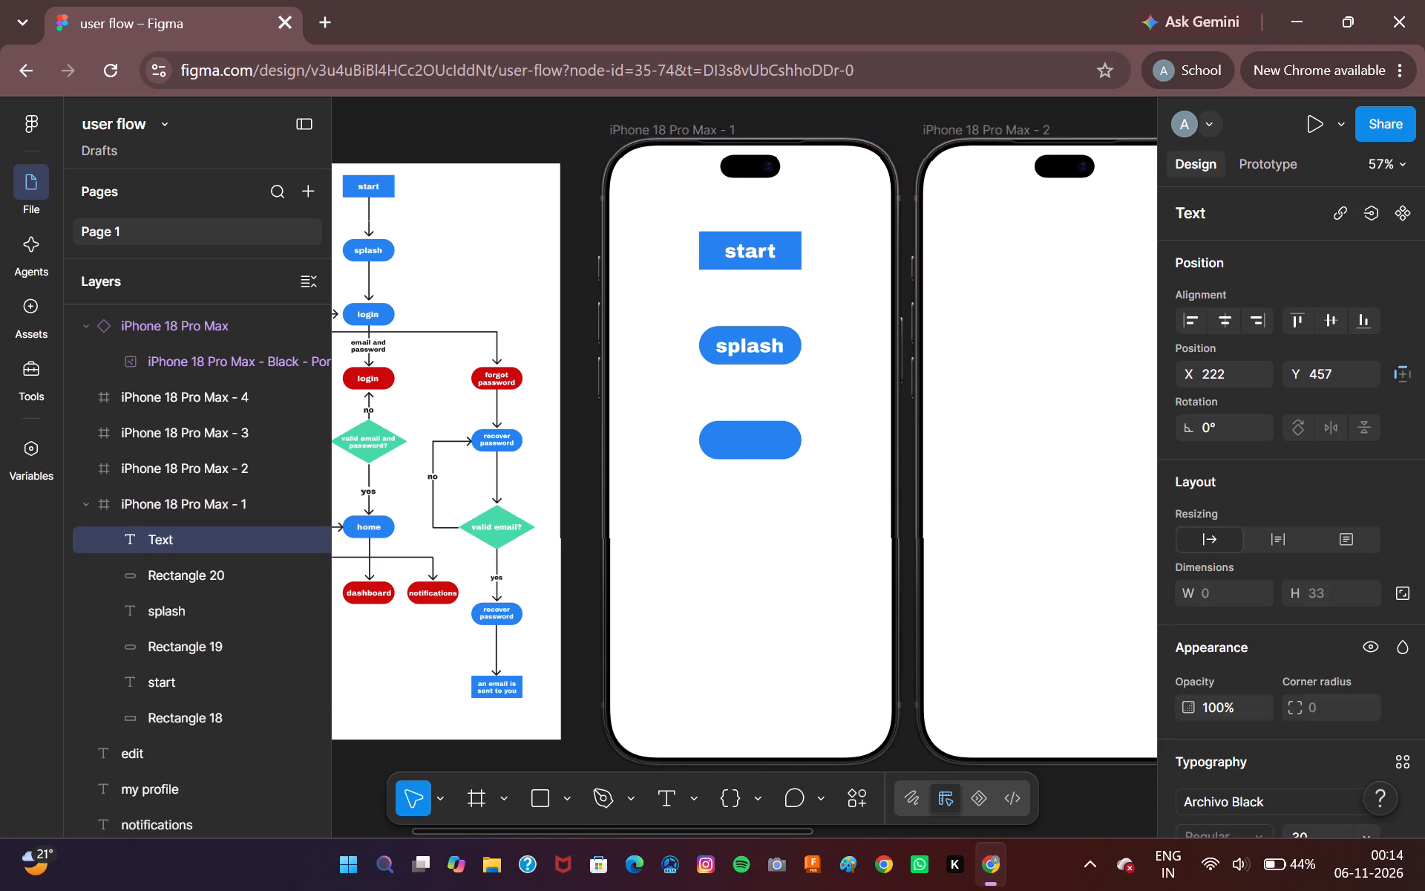
text(login)
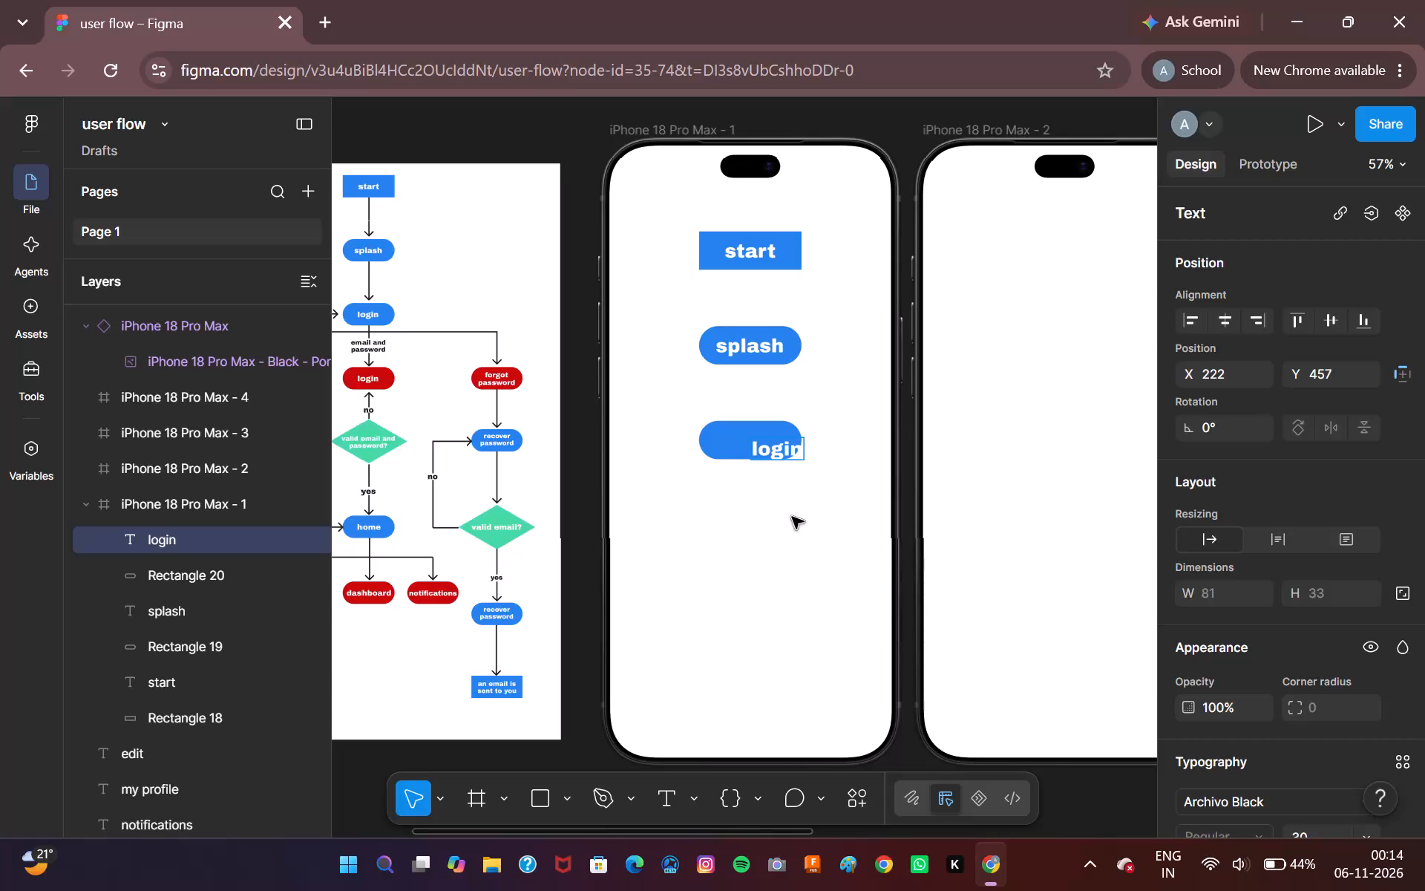
click(792, 517)
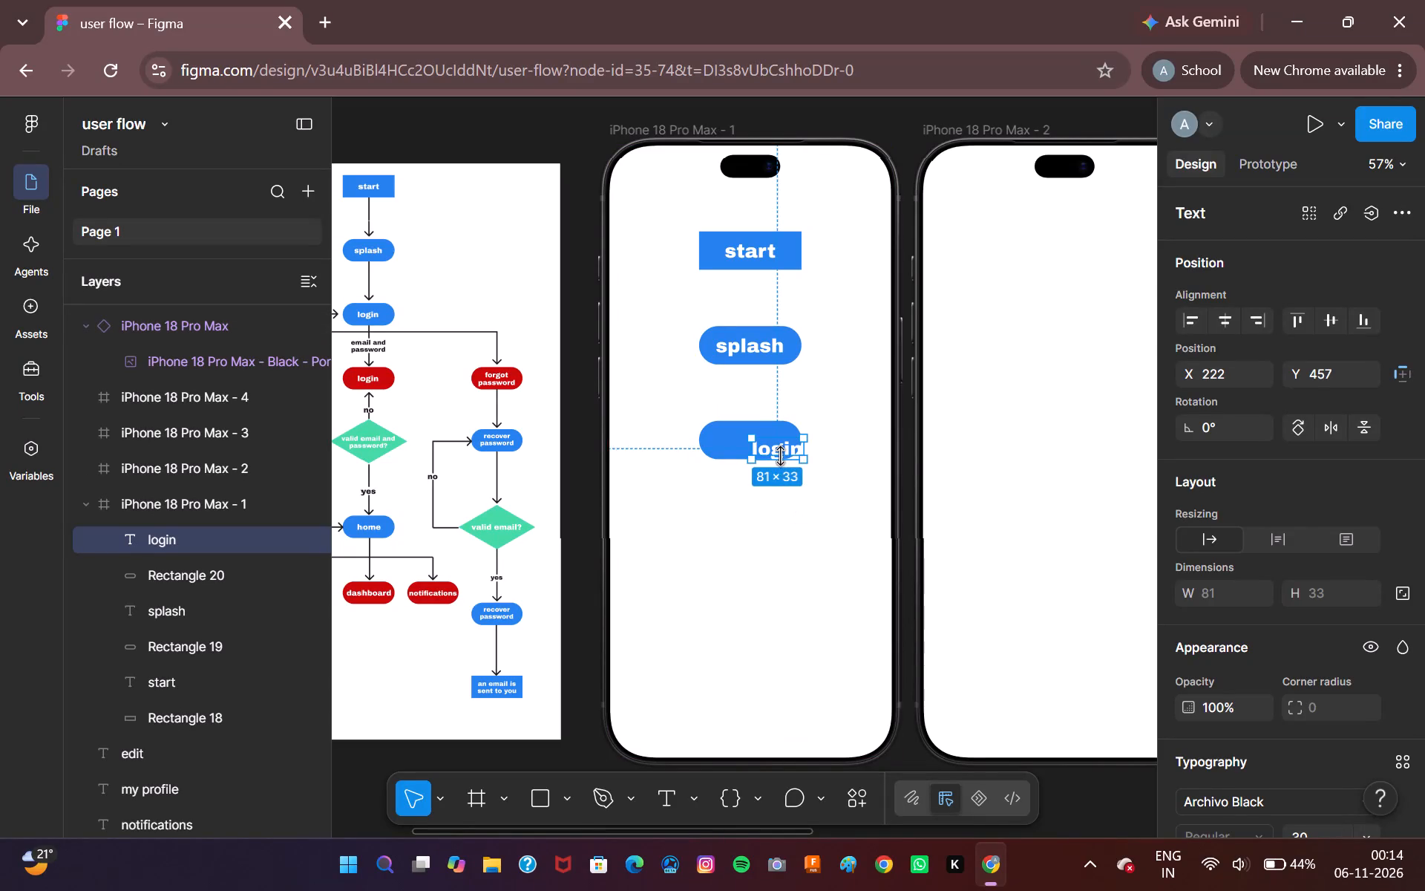
Centre the "login" text on its blue pill, at X 179, Y 443.
drag(780, 452, 749, 438)
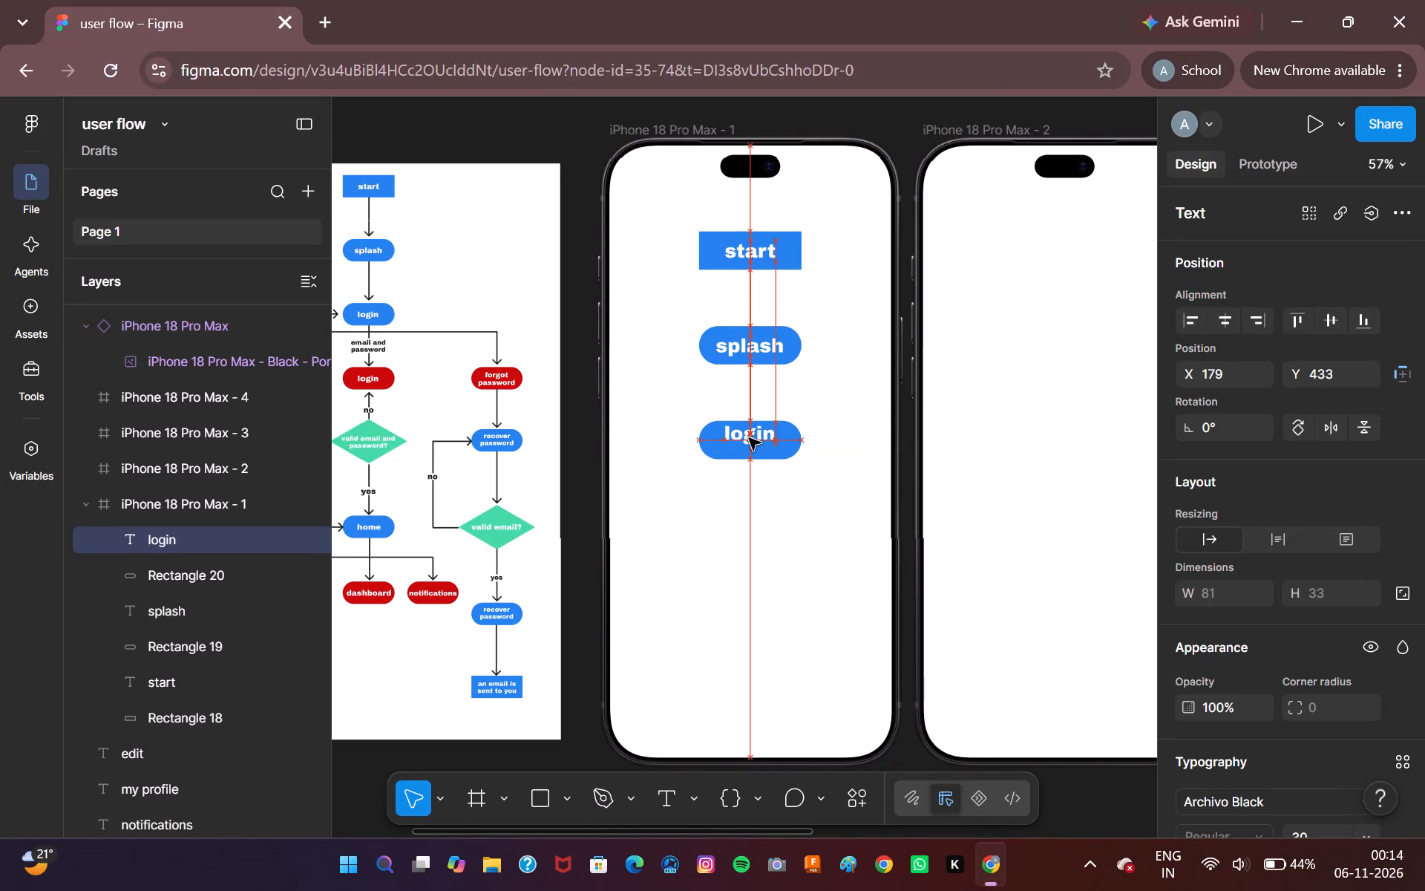
drag(749, 438, 751, 441)
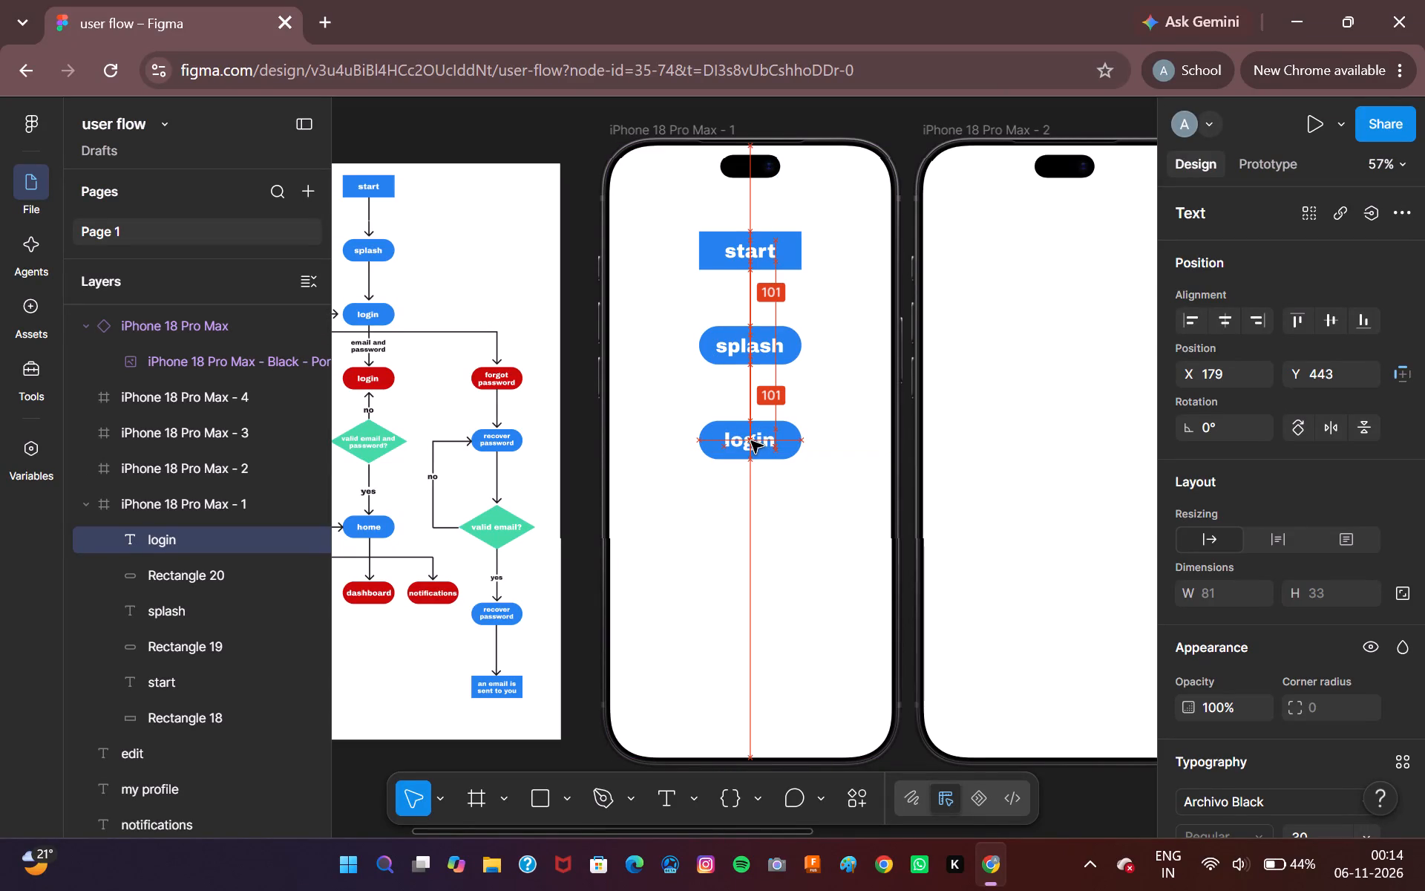
drag(751, 441, 753, 445)
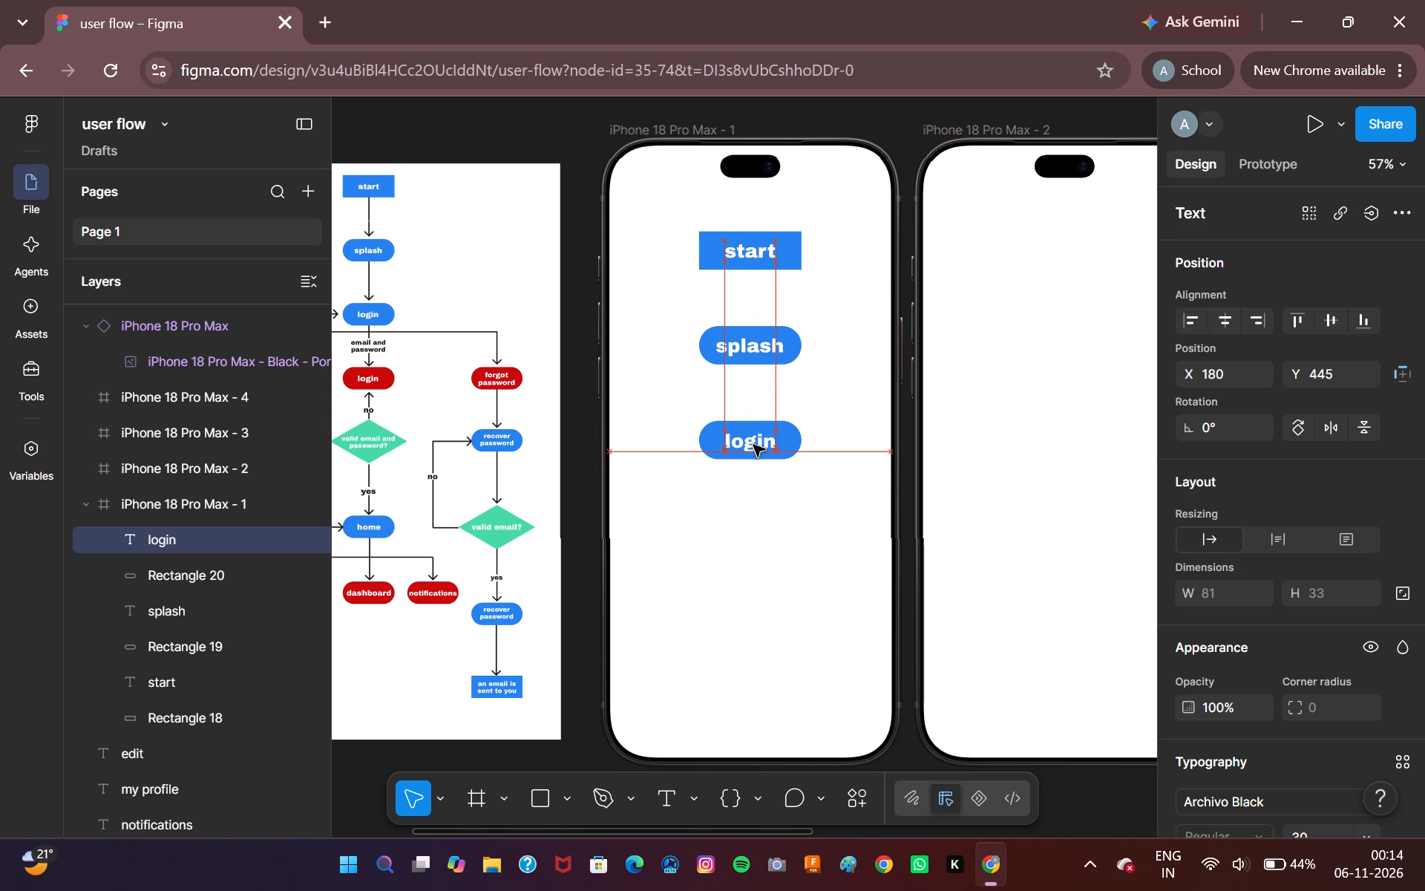
drag(753, 445, 751, 446)
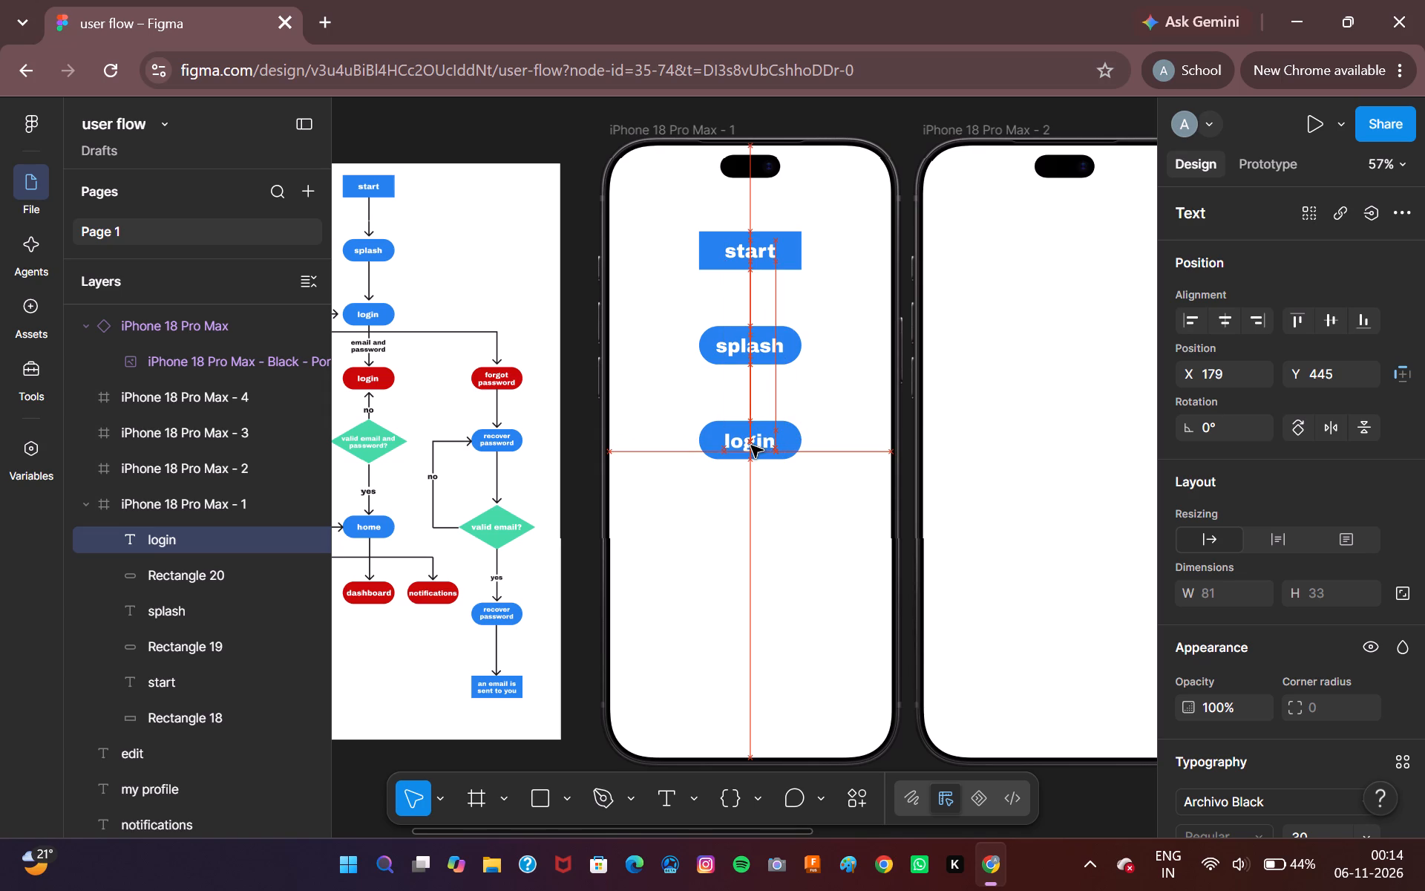
drag(751, 446, 751, 443)
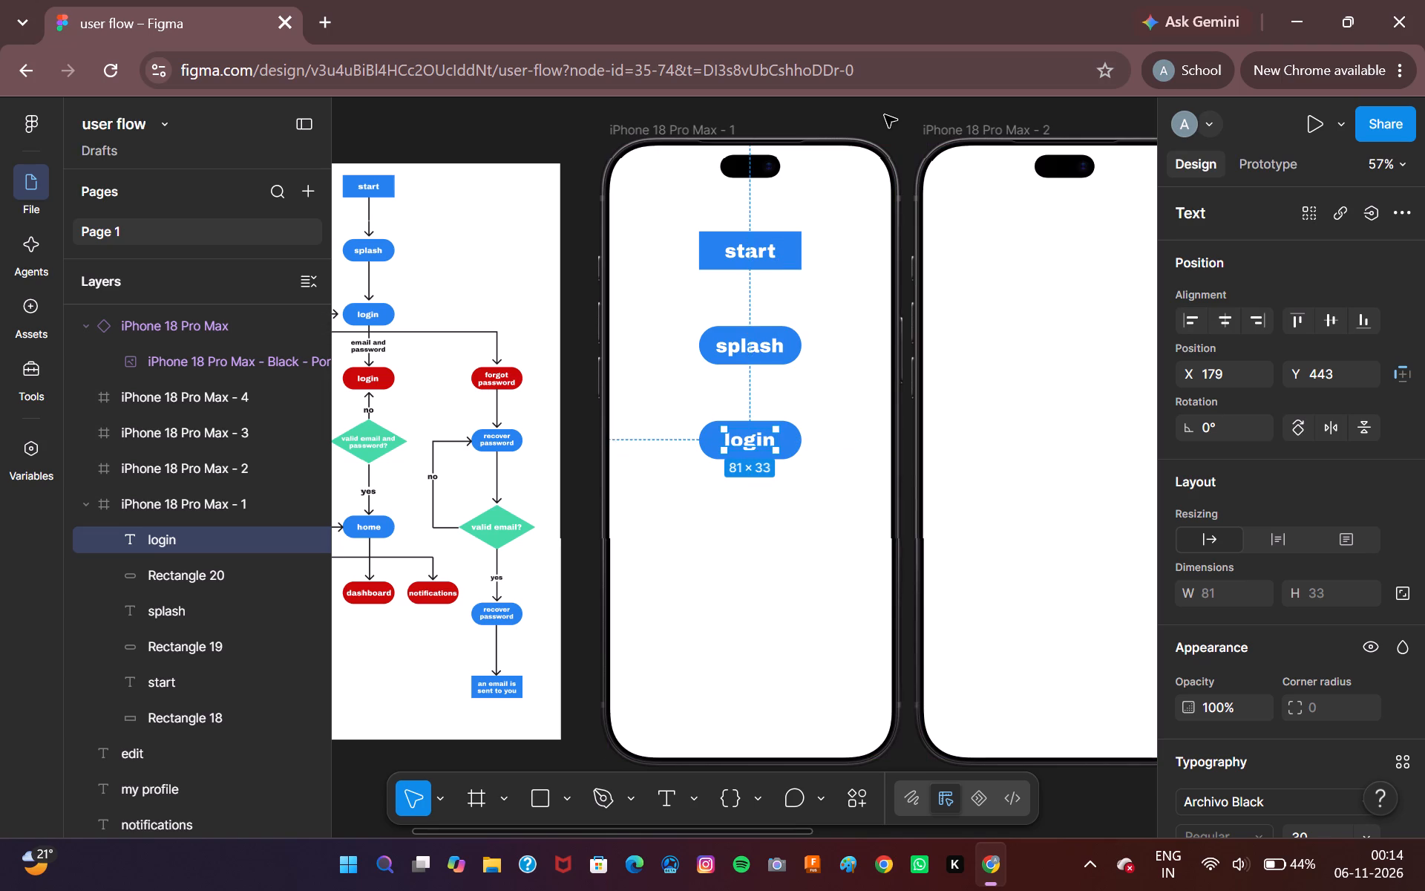
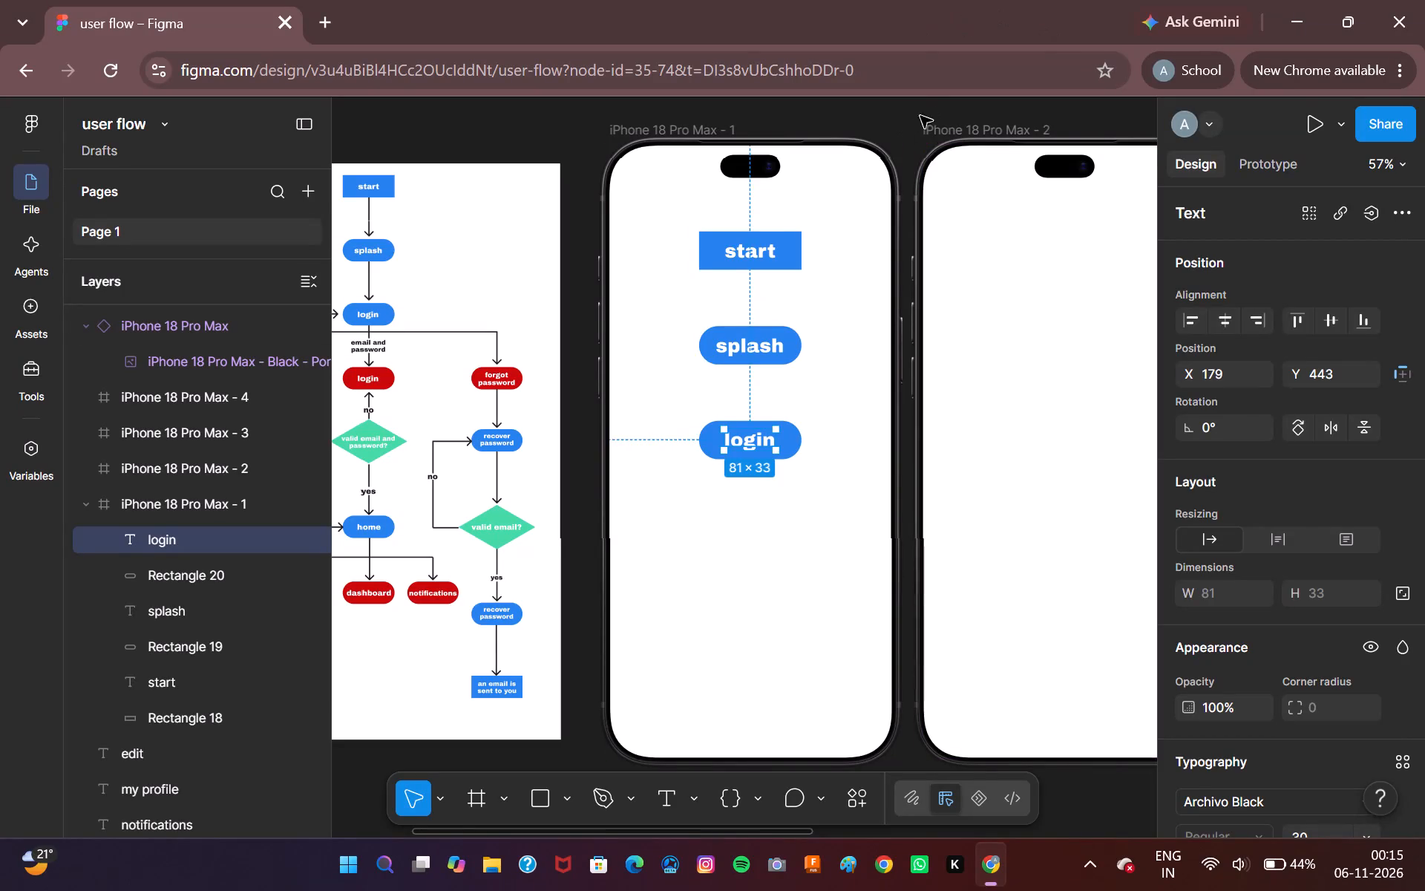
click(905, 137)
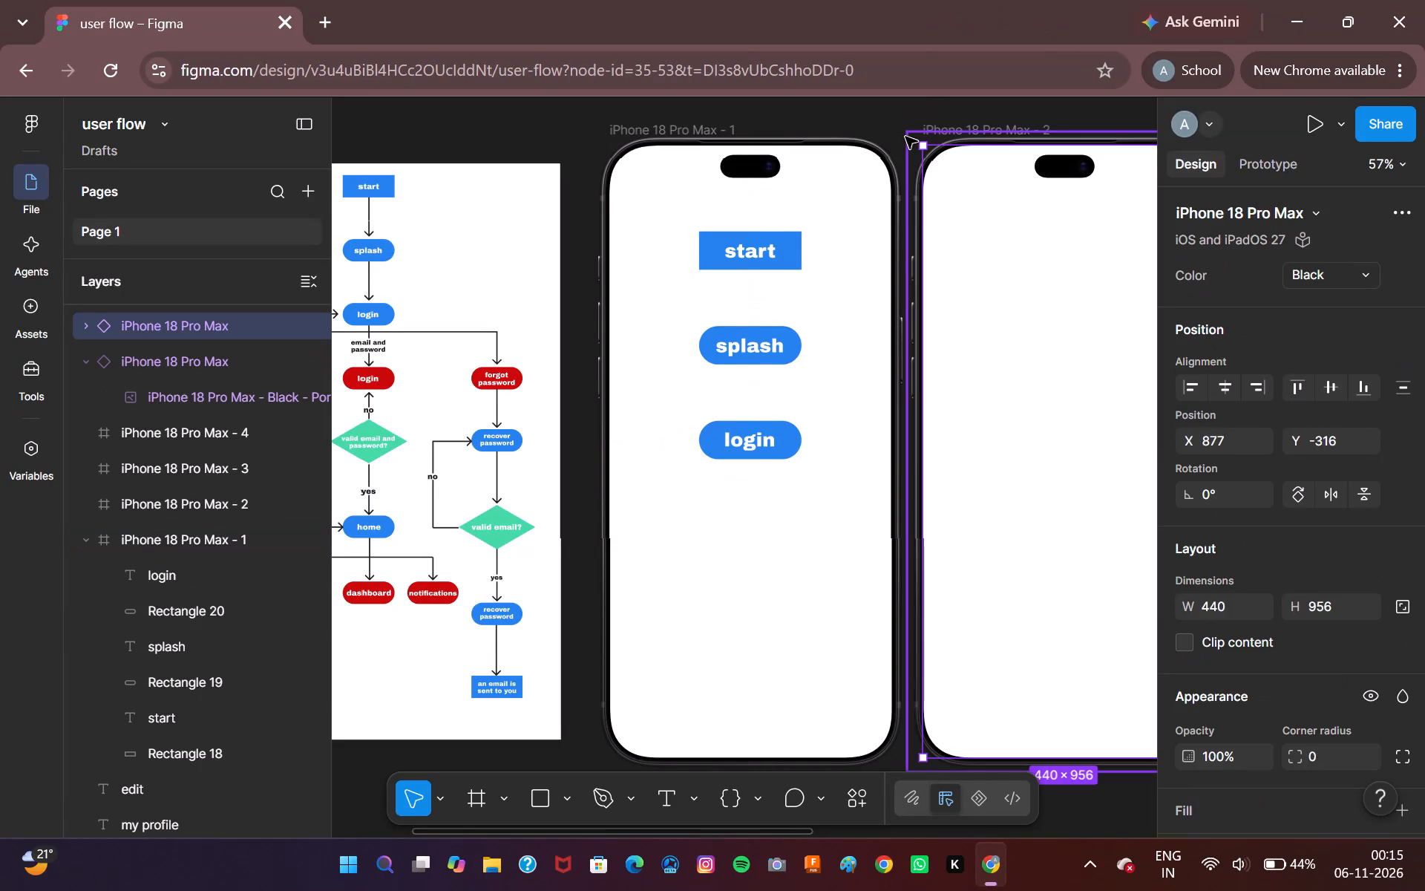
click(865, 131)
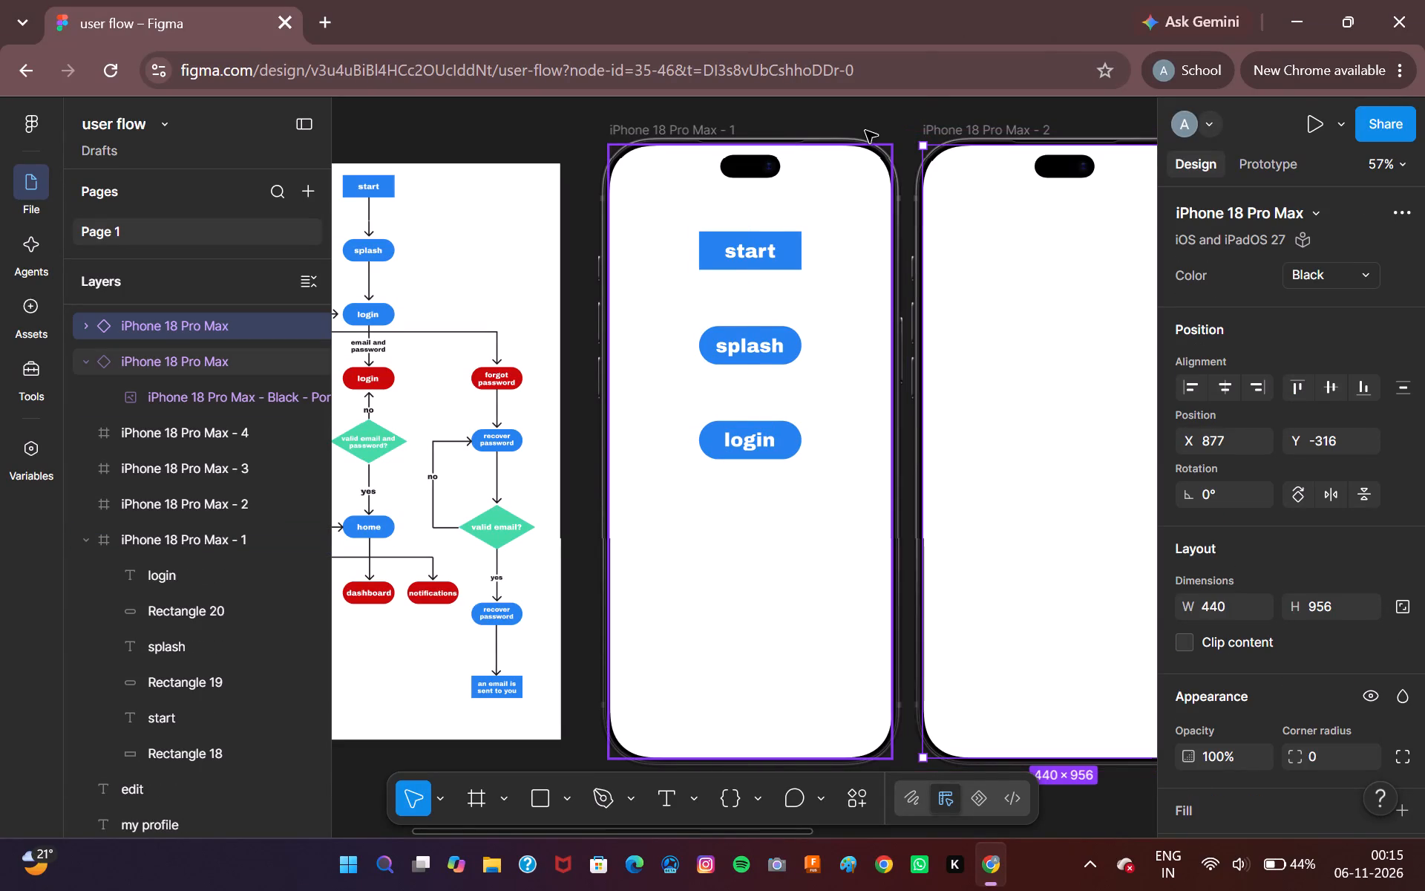